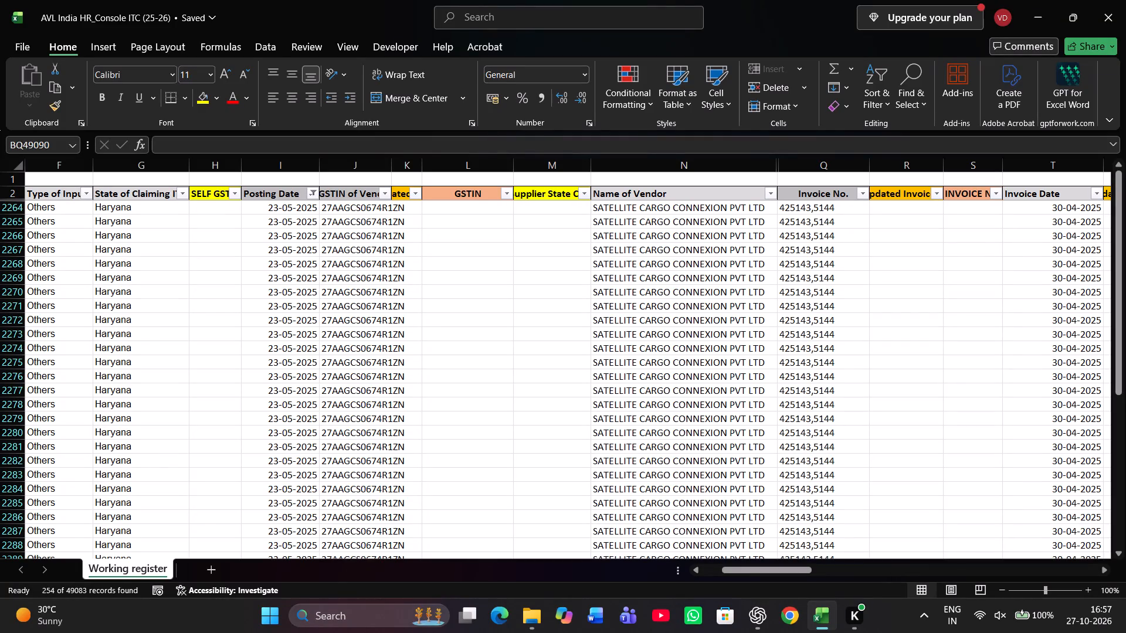
Review the invoice numbers available in the Invoice No. column's filter list, leaving the filter unchanged.
{"action": "scroll", "coordinate": [398, 303], "scroll_direction": "up", "scroll_amount": 2}
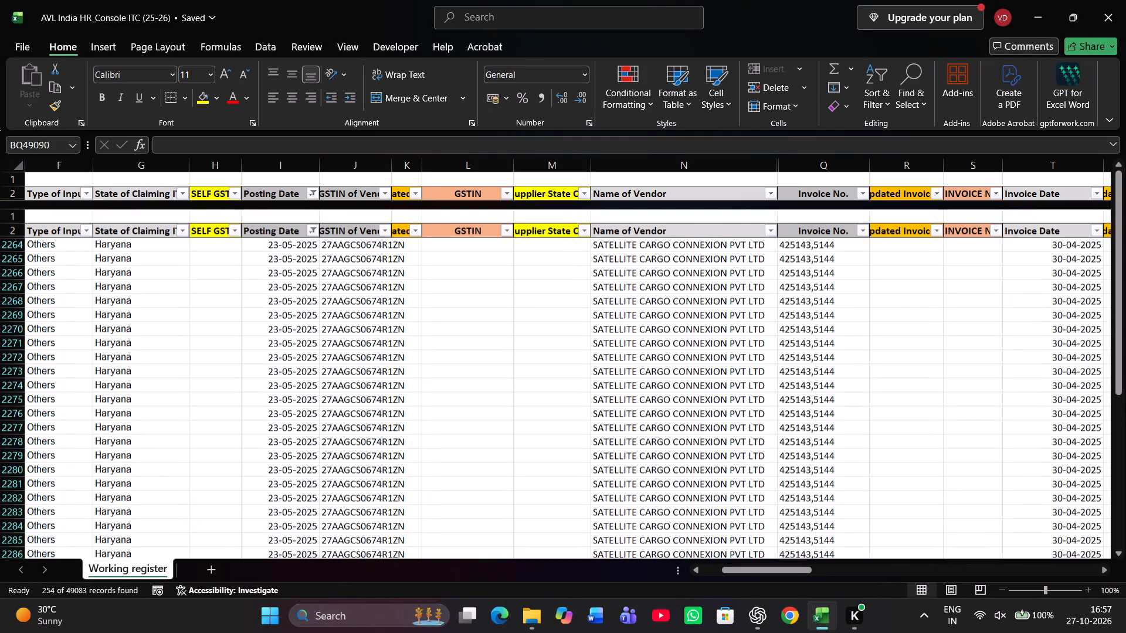
{"action": "scroll", "coordinate": [398, 303], "scroll_direction": "up", "scroll_amount": 1}
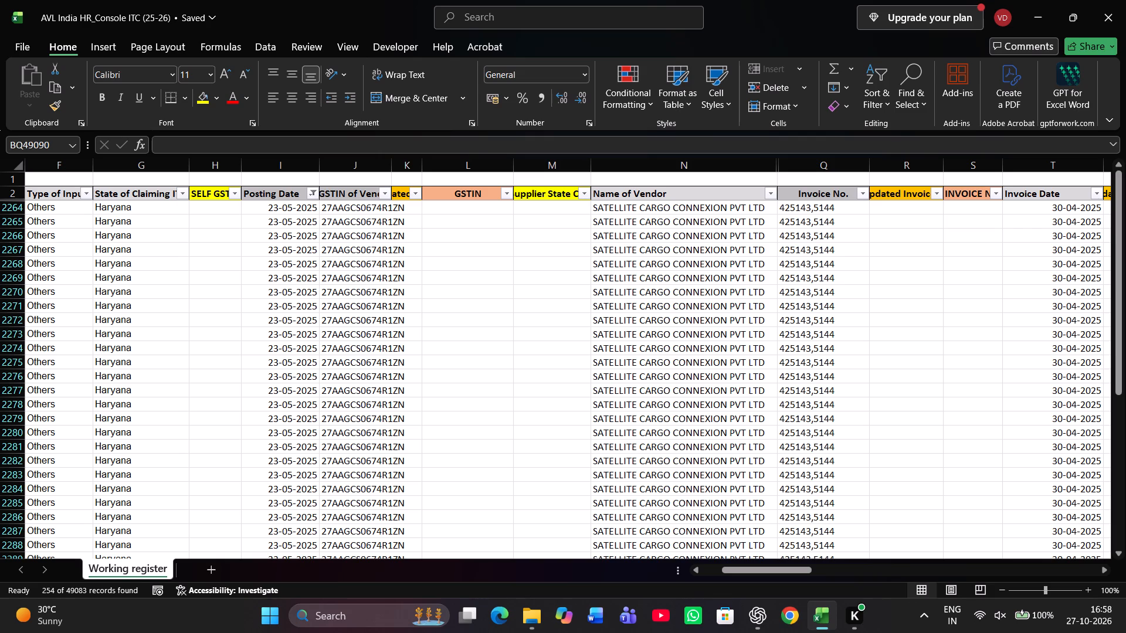
{"action": "left_click", "coordinate": [862, 193]}
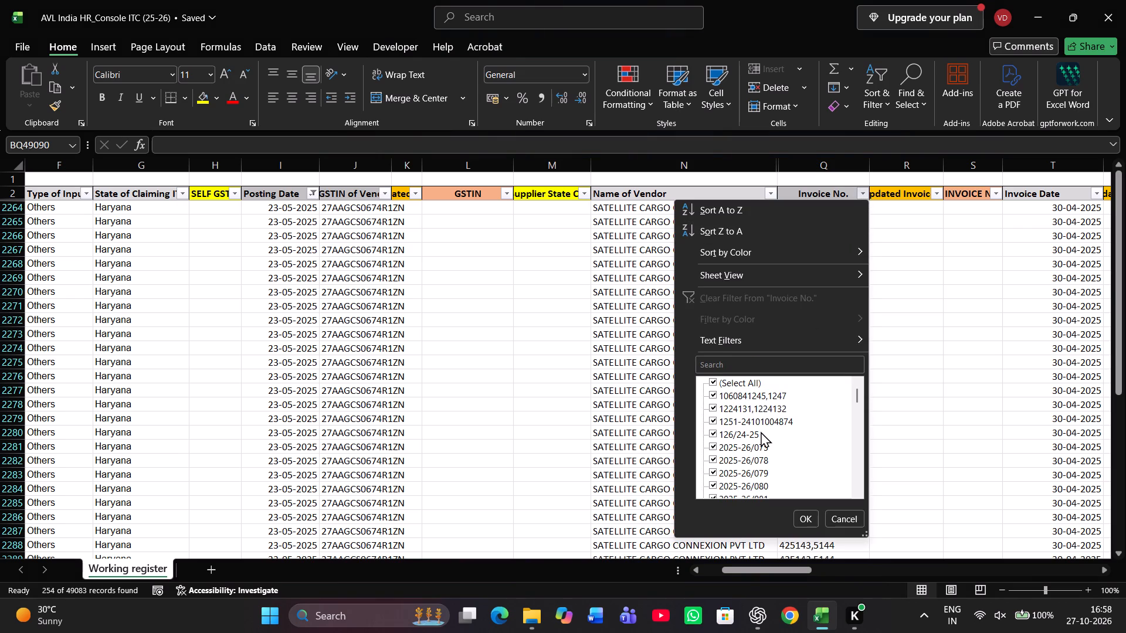
{"action": "scroll", "coordinate": [761, 431], "scroll_direction": "down", "scroll_amount": 3}
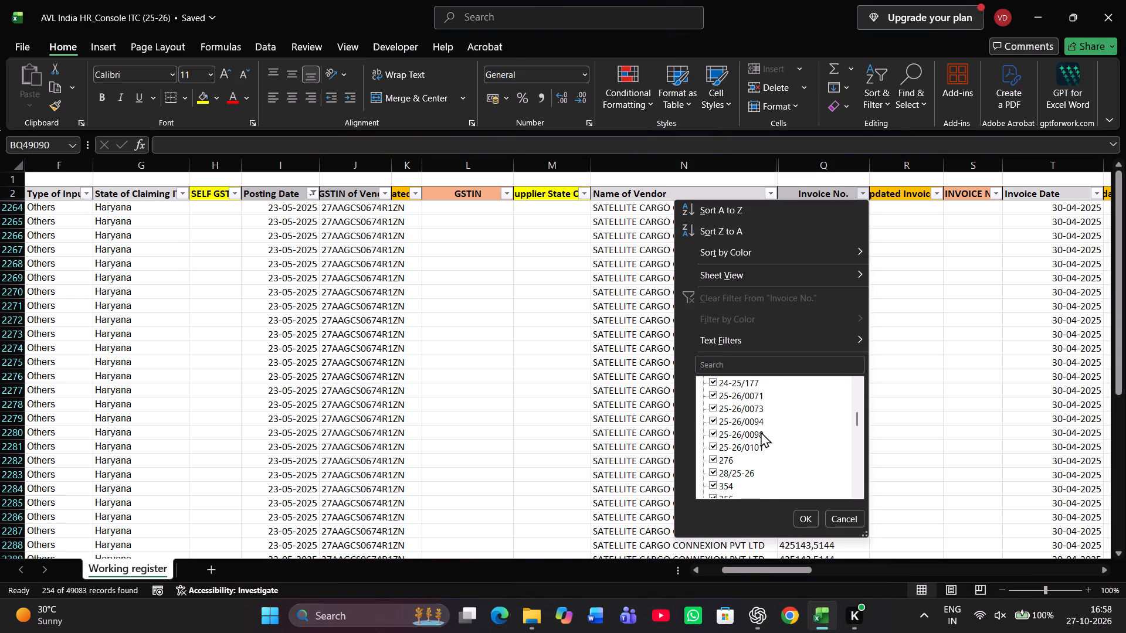
{"action": "scroll", "coordinate": [761, 431], "scroll_direction": "down", "scroll_amount": 1}
{"action": "scroll", "coordinate": [761, 431], "scroll_direction": "up", "scroll_amount": 6}
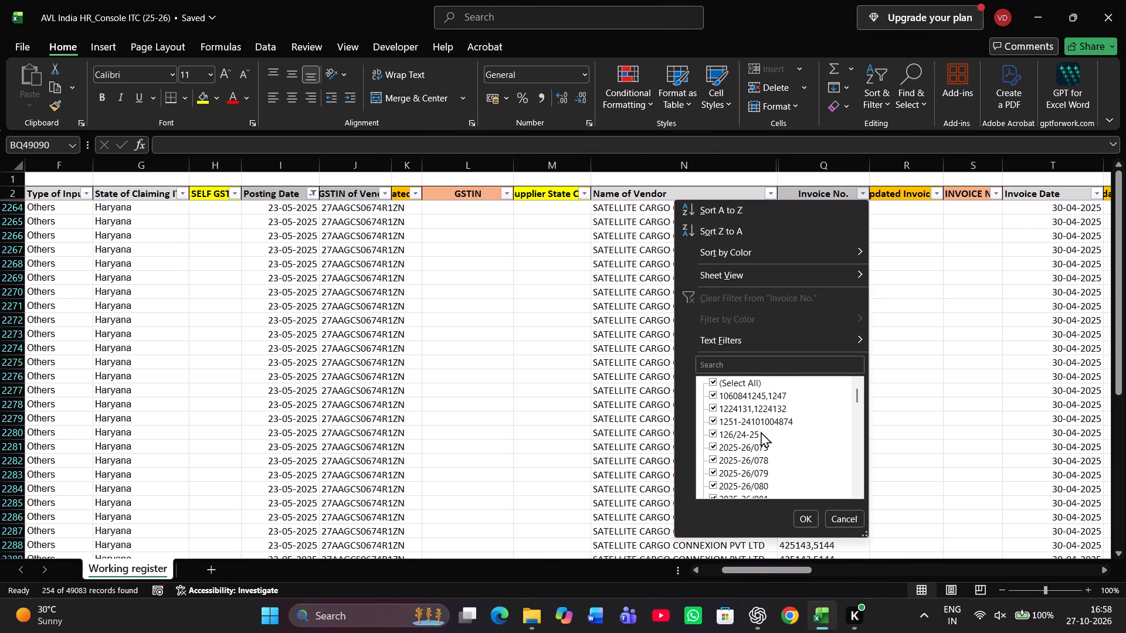
{"action": "left_click", "coordinate": [935, 405]}
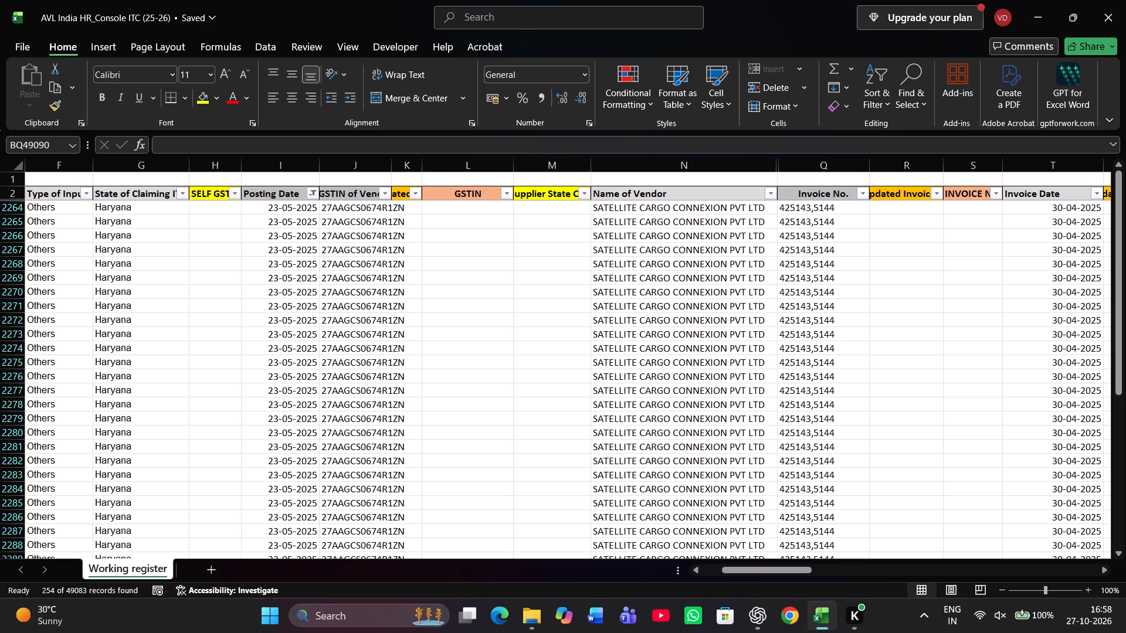
Examine the filtered register rows, comparing the vendor names, vendor GSTINs, posting dates, invoice numbers and invoice dates.
{"action": "scroll", "coordinate": [829, 304], "scroll_direction": "down", "scroll_amount": 3}
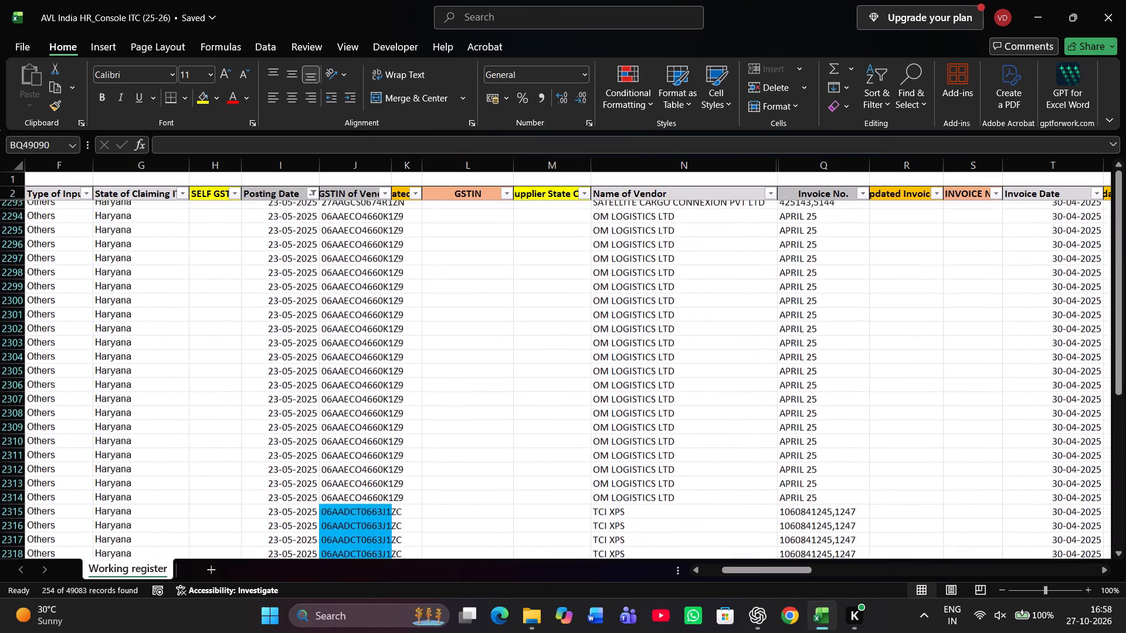
{"action": "scroll", "coordinate": [829, 304], "scroll_direction": "up", "scroll_amount": 1}
{"action": "scroll", "coordinate": [829, 304], "scroll_direction": "down", "scroll_amount": 4}
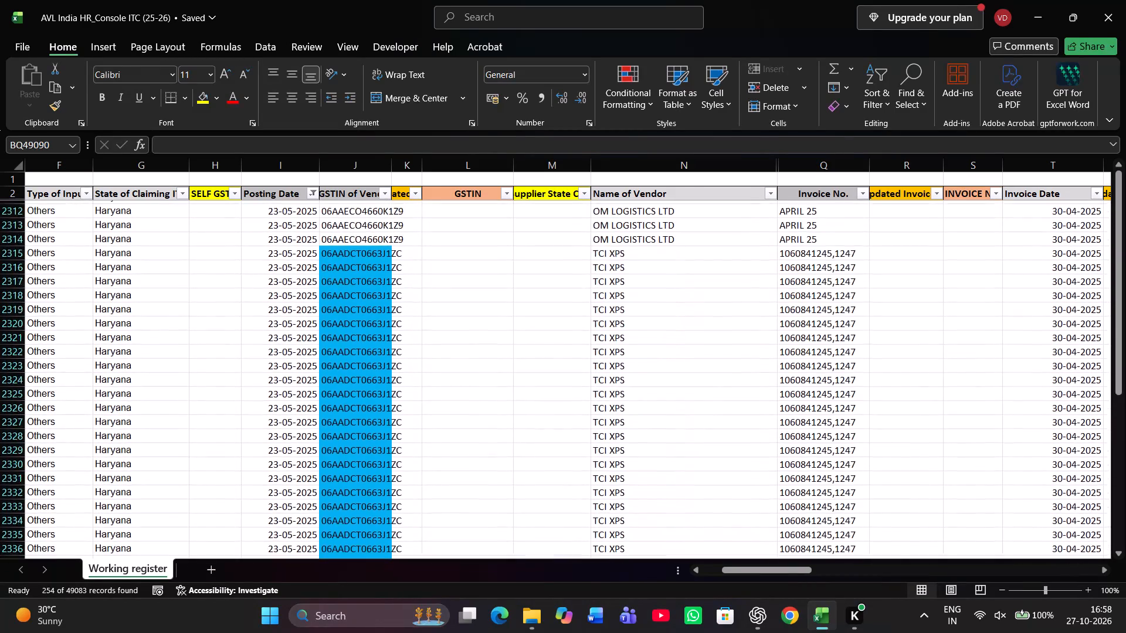
{"action": "scroll", "coordinate": [829, 304], "scroll_direction": "down", "scroll_amount": 3}
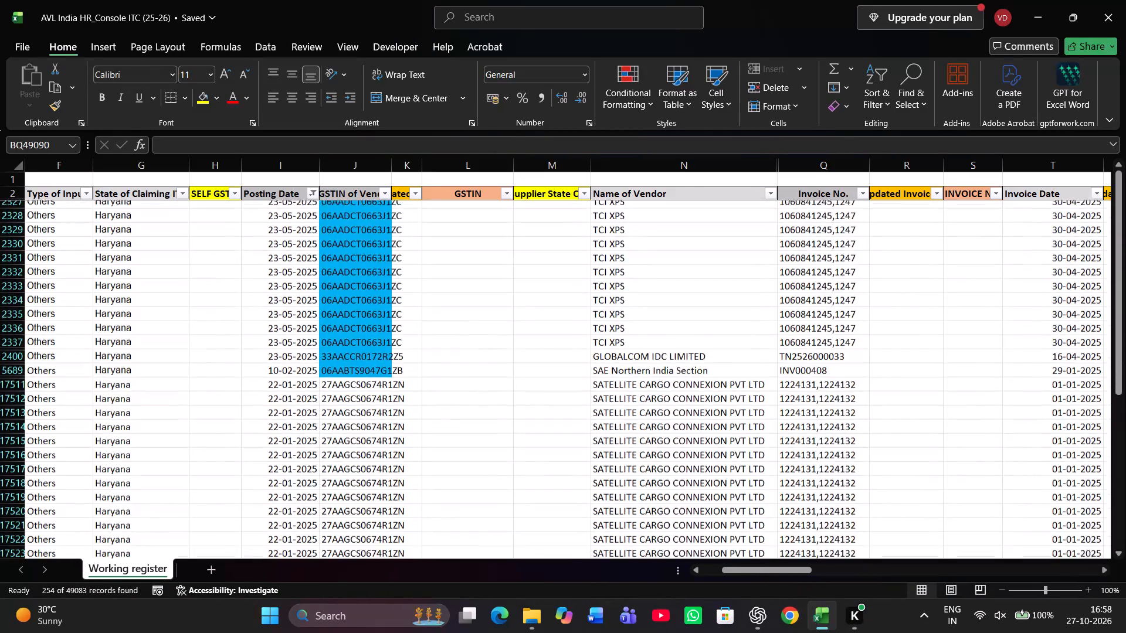
{"action": "scroll", "coordinate": [829, 304], "scroll_direction": "down", "scroll_amount": 1}
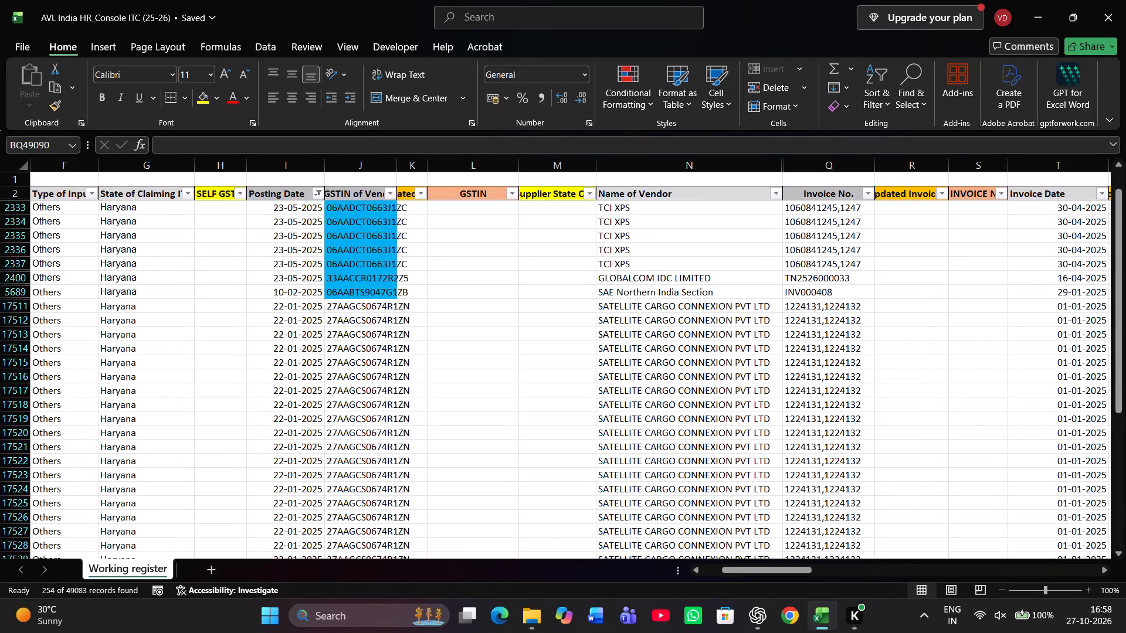
{"action": "scroll", "coordinate": [832, 348], "scroll_direction": "up", "scroll_amount": 5}
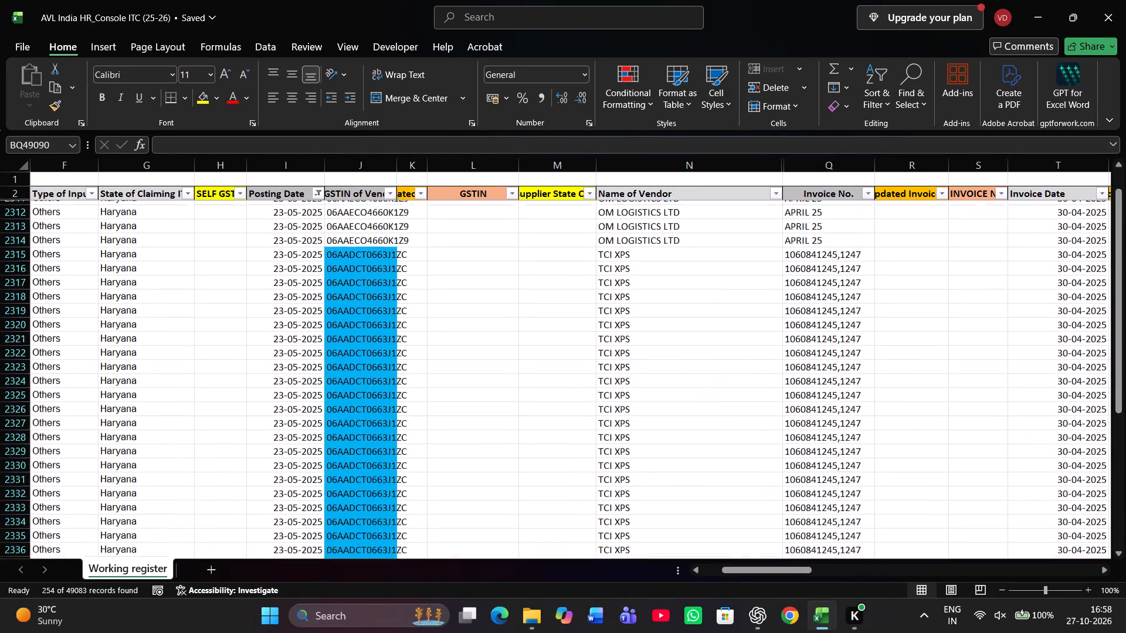
{"action": "scroll", "coordinate": [832, 392], "scroll_direction": "up", "scroll_amount": 5}
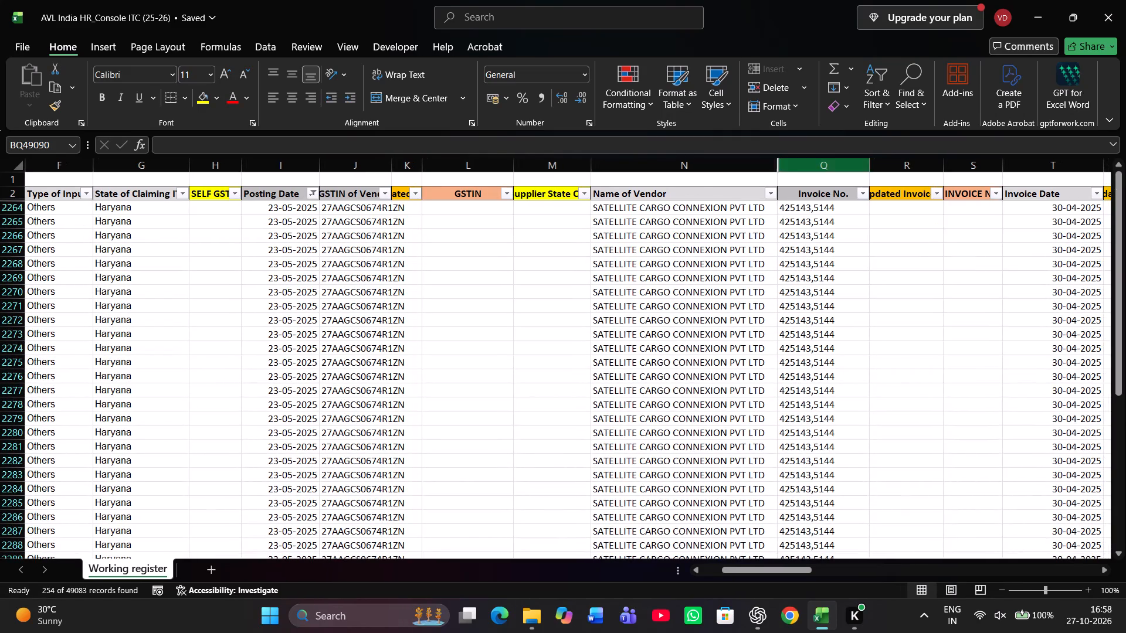
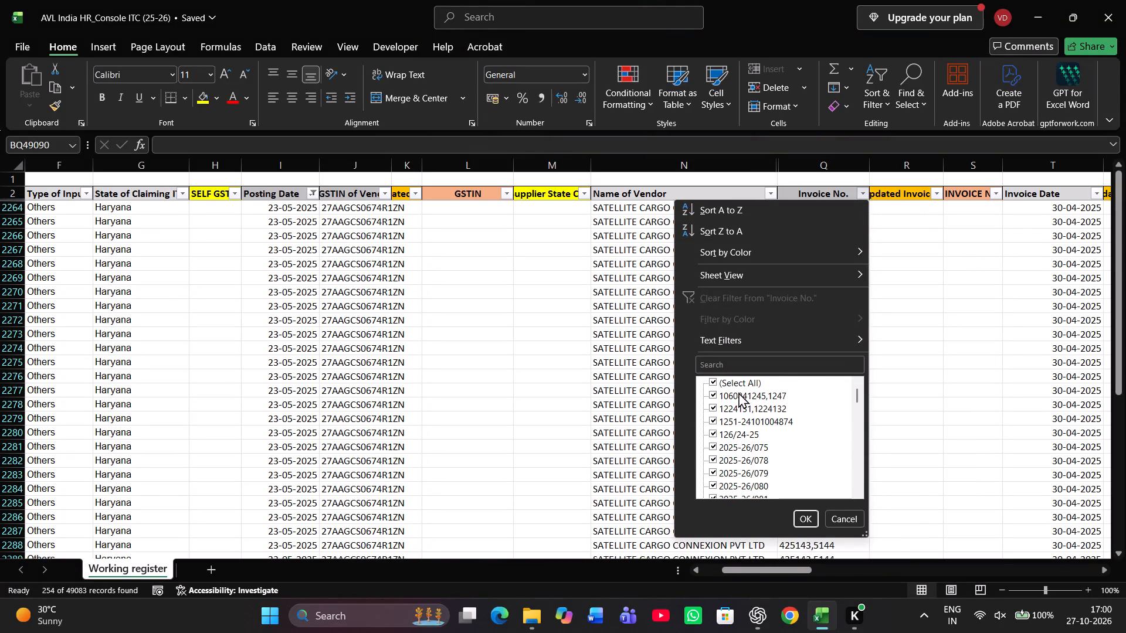
Search the Invoice No. column's filter list for IPE, then clear the search term.
{"action": "left_click", "coordinate": [741, 368]}
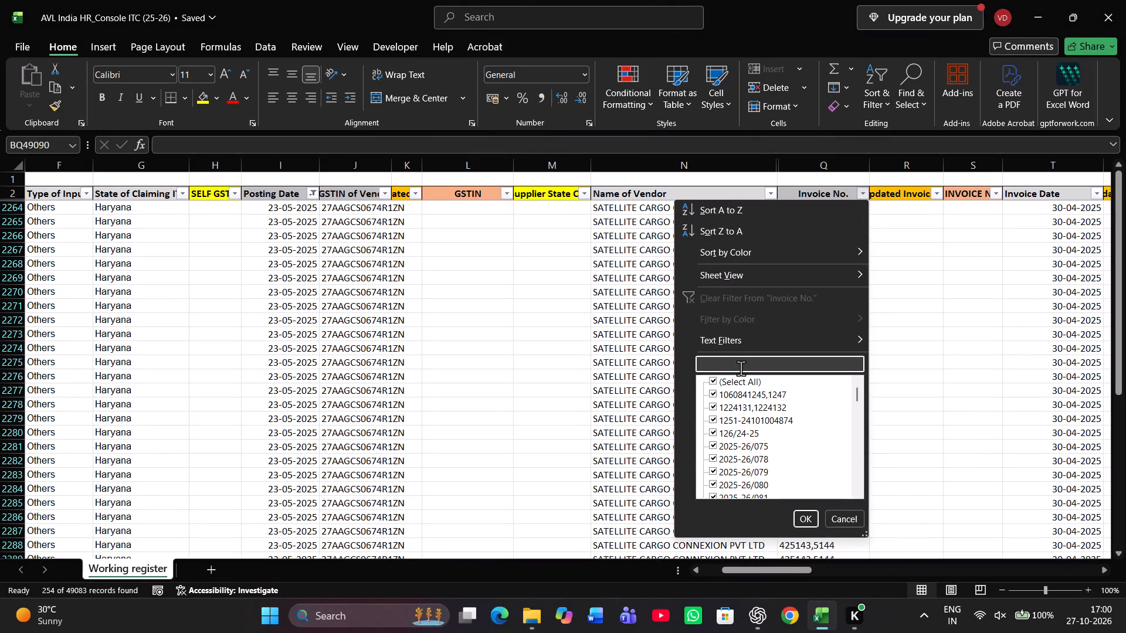
{"action": "type", "text": "IPE"}
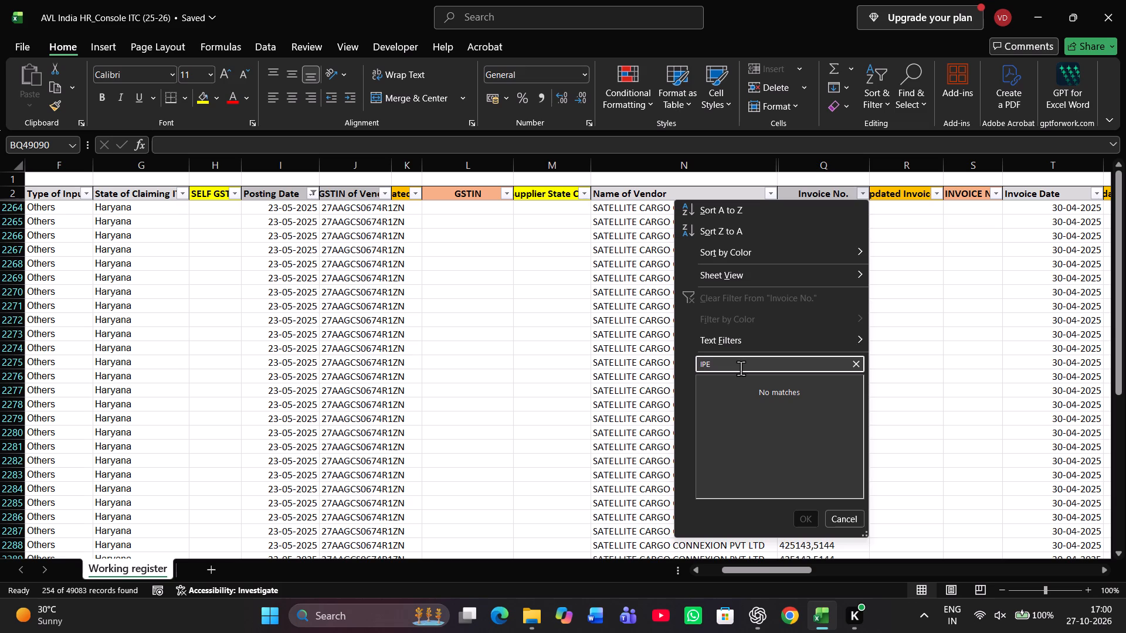
{"action": "key", "text": "BackSpace"}
{"action": "key", "text": "BackSpace"}
{"action": "key", "text": "BackSpace"}
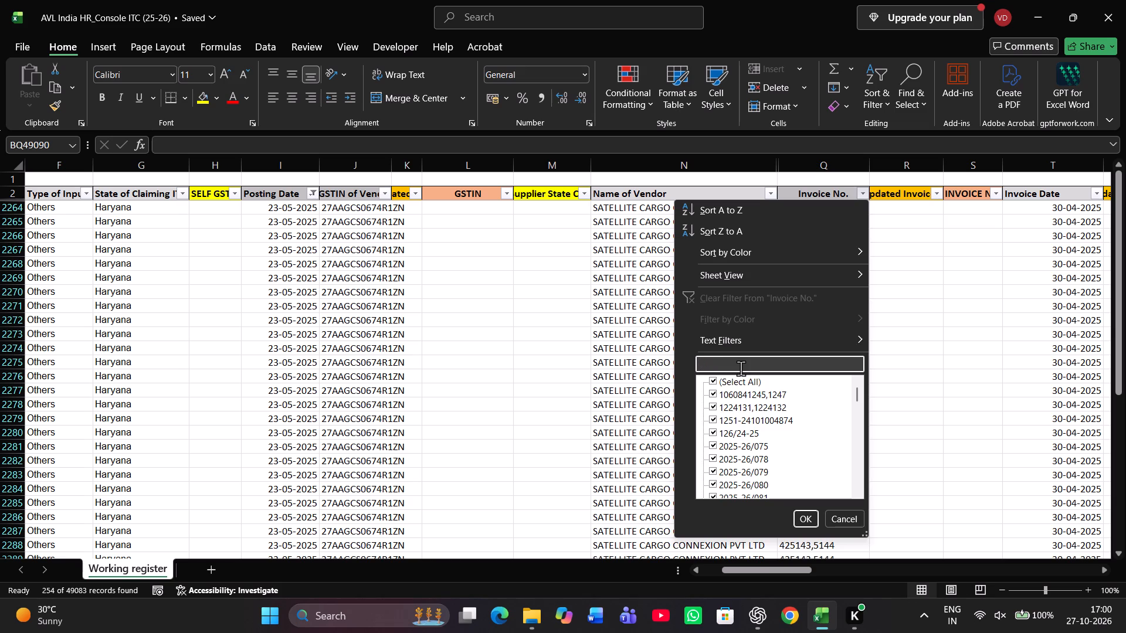
Search the Invoice No. filter list for 25-26/63, shorten the term to 25-26/ to check broader matches, and clear it.
{"action": "type", "text": "25"}
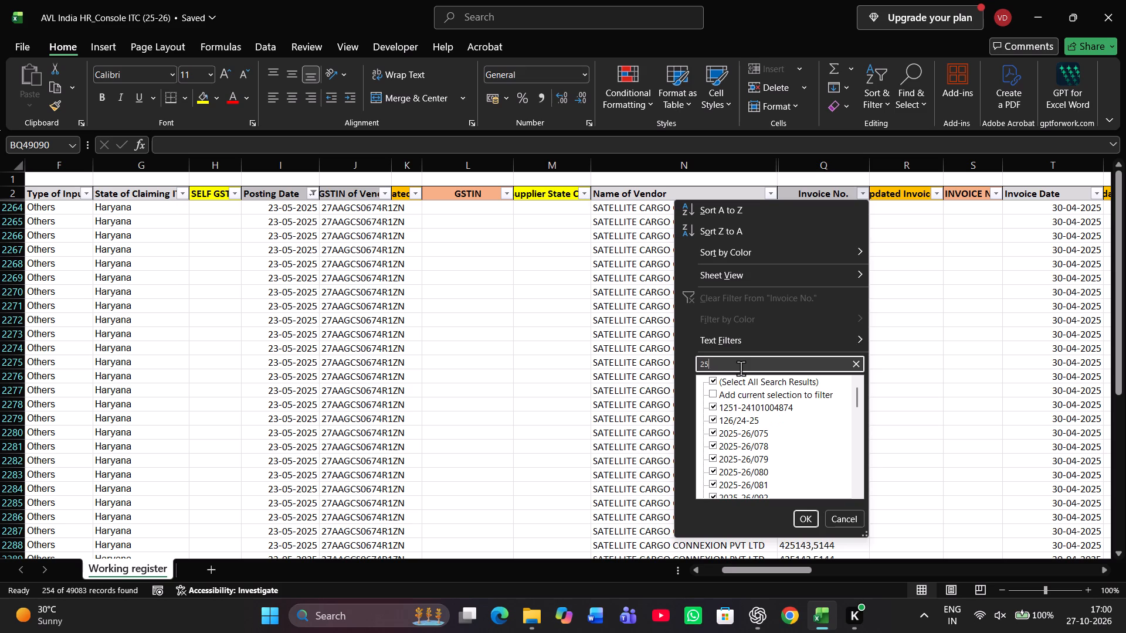
{"action": "type", "text": "-26"}
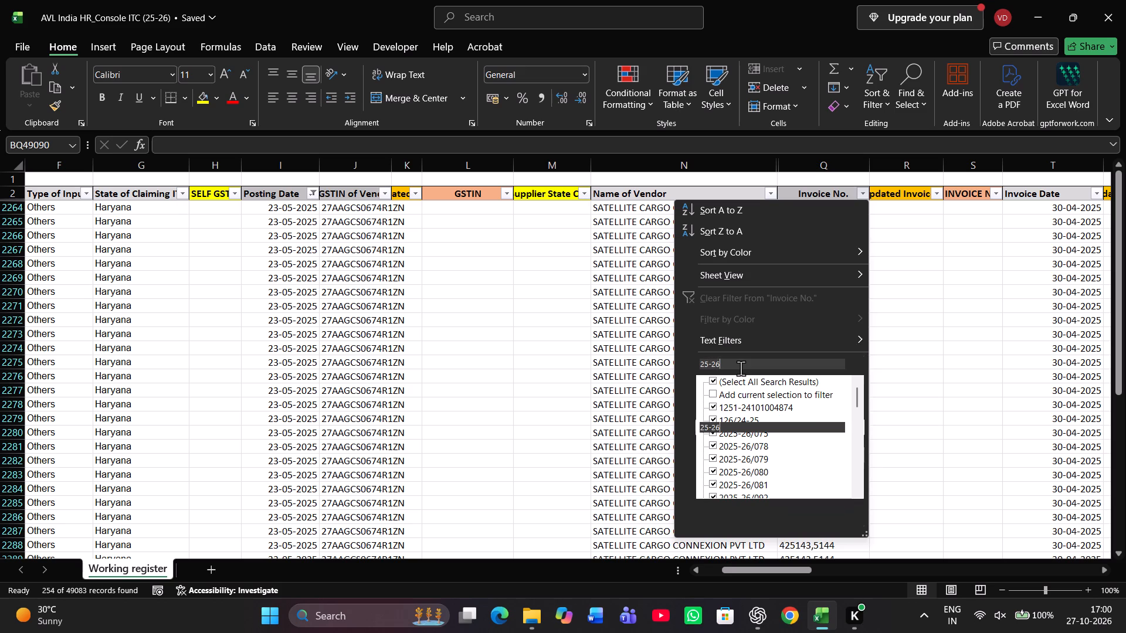
{"action": "key", "text": "slash"}
{"action": "type", "text": "63"}
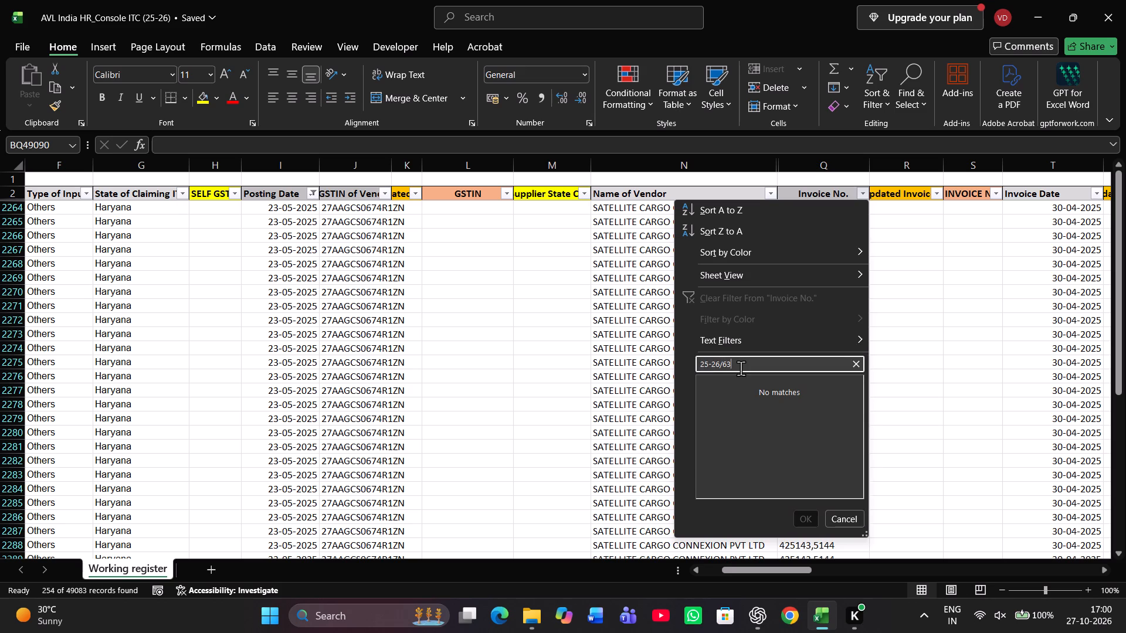
{"action": "key", "text": "BackSpace"}
{"action": "key", "text": "BackSpace"}
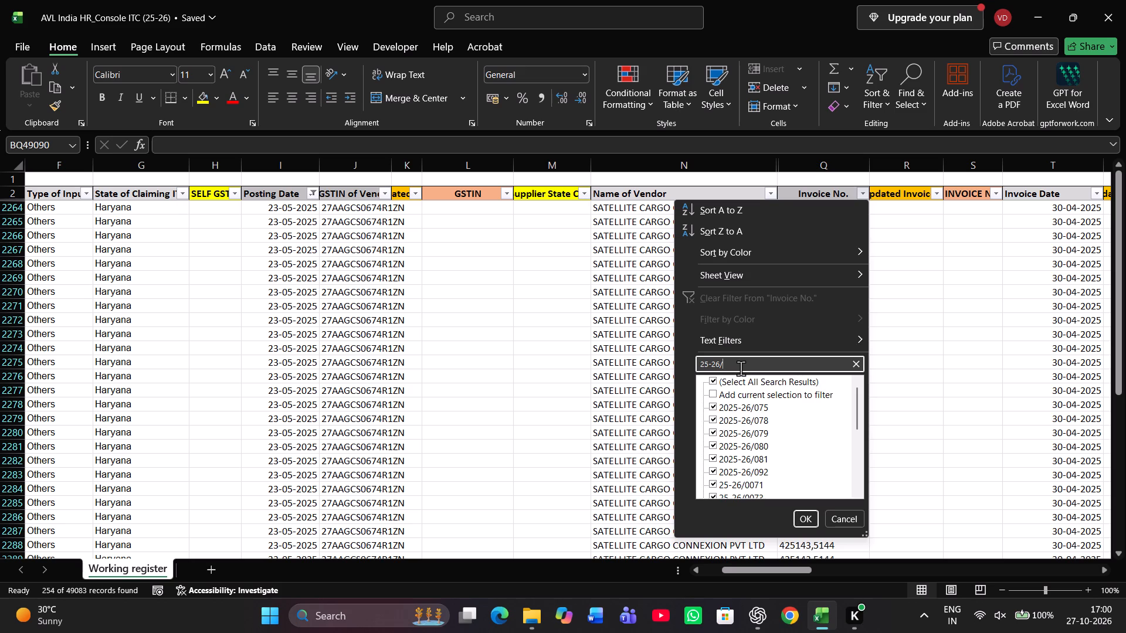
{"action": "key", "text": "BackSpace"}
{"action": "key", "text": "BackSpace"}
{"action": "key", "text": "BackSpace"}
{"action": "key", "text": "BackSpace"}
{"action": "key", "text": "BackSpace"}
{"action": "key", "text": "BackSpace"}
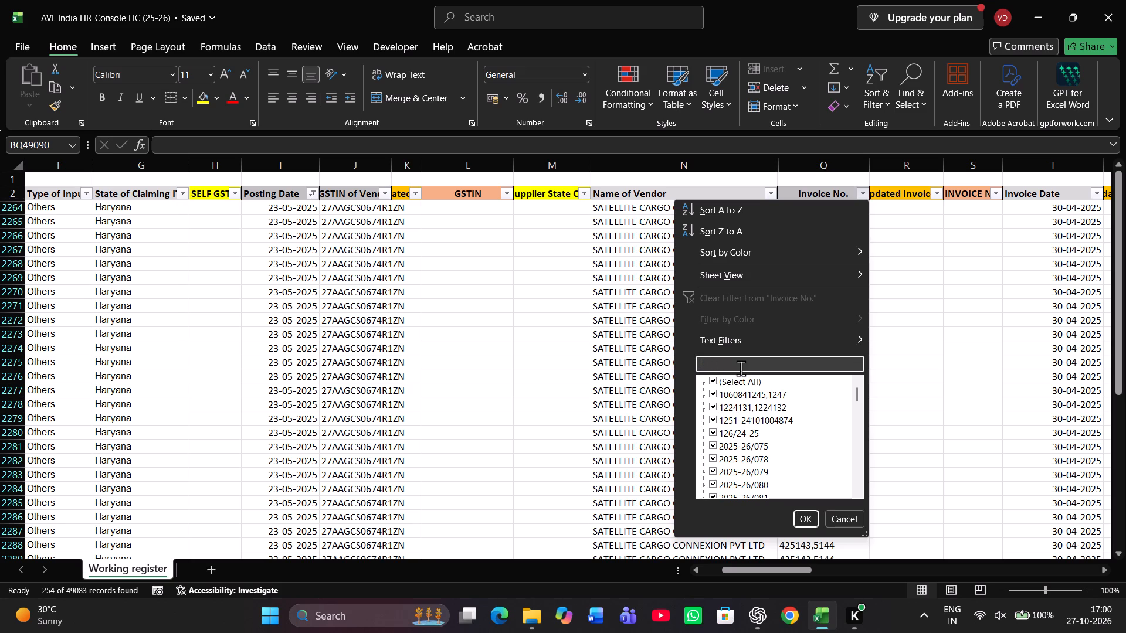
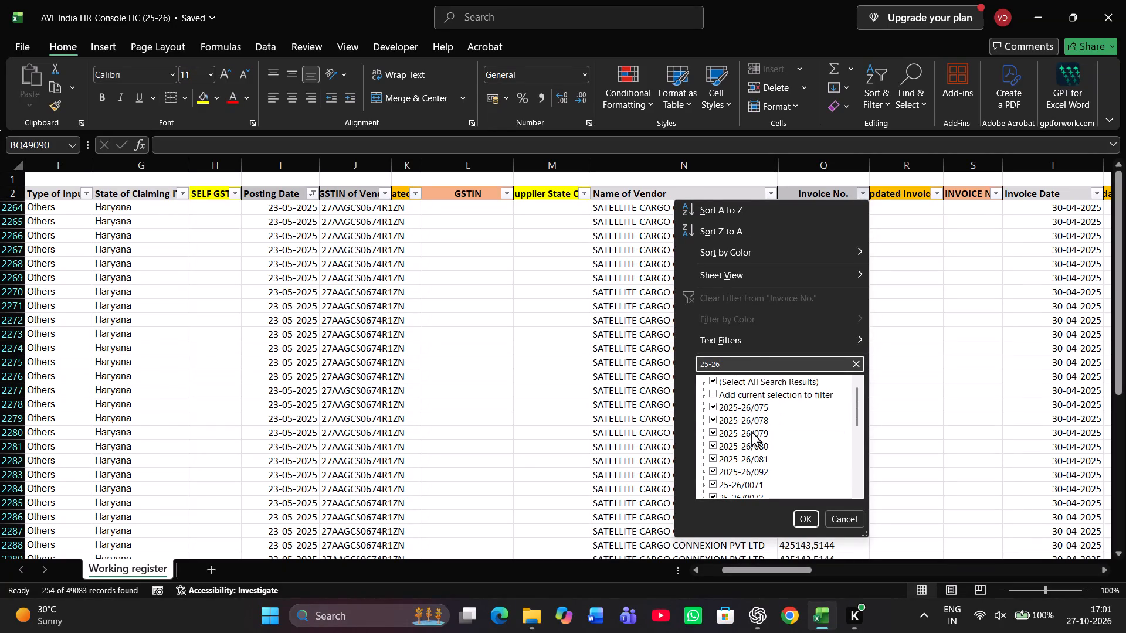
Look through the Invoice No. filter entries matching 25-26 for the wanted invoice number.
{"action": "scroll", "coordinate": [751, 431], "scroll_direction": "down", "scroll_amount": 1}
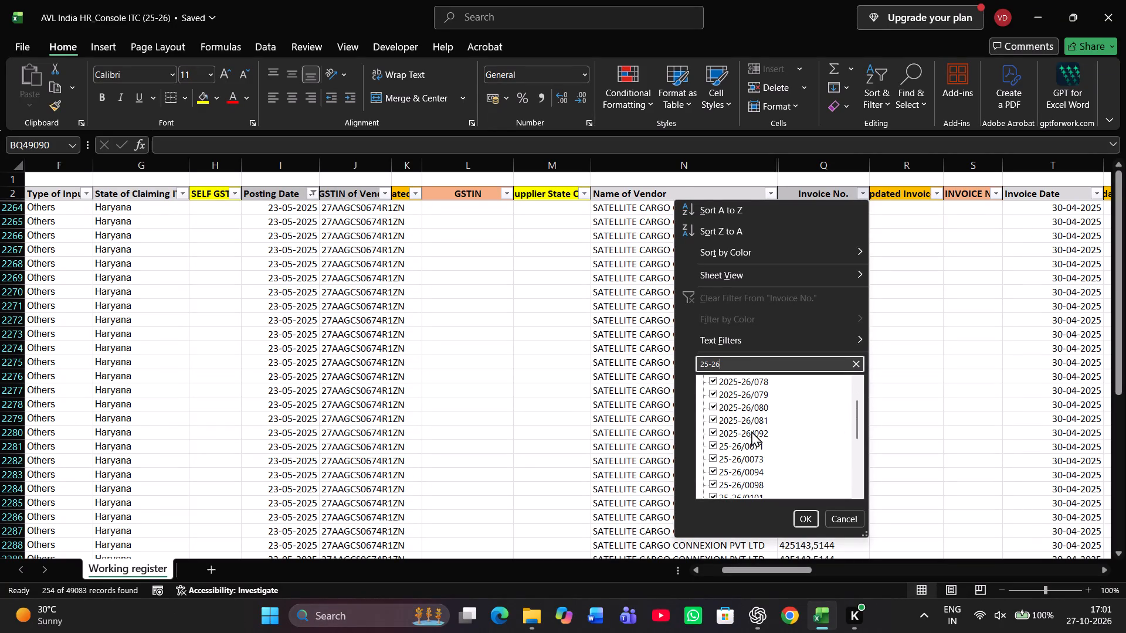
{"action": "scroll", "coordinate": [751, 431], "scroll_direction": "down", "scroll_amount": 3}
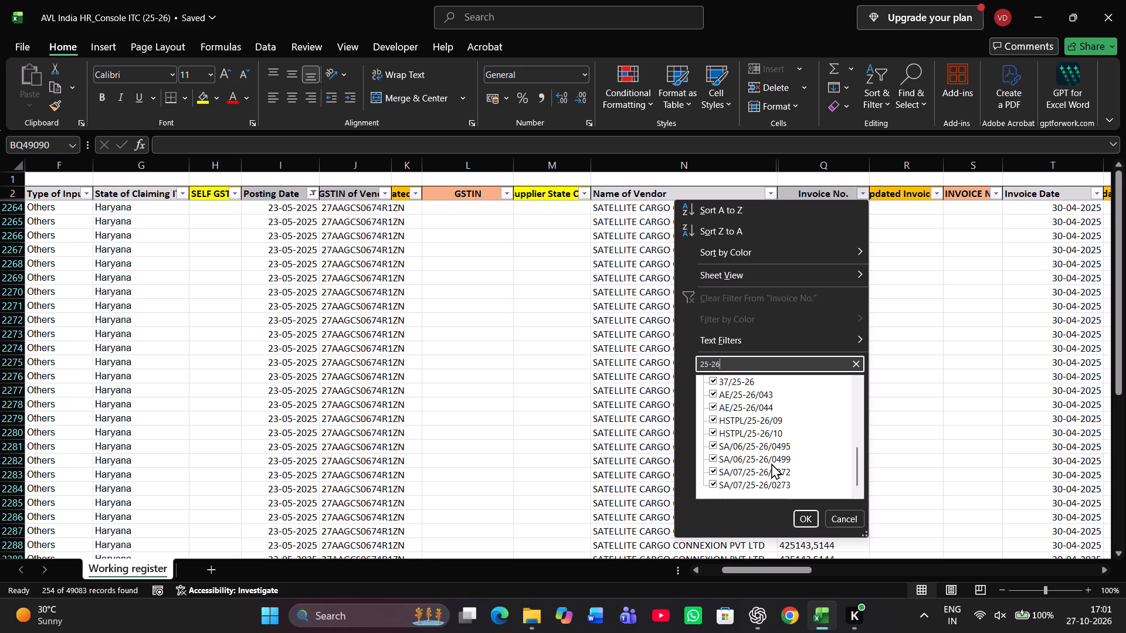
{"action": "scroll", "coordinate": [771, 463], "scroll_direction": "down", "scroll_amount": 2}
{"action": "scroll", "coordinate": [771, 463], "scroll_direction": "up", "scroll_amount": 2}
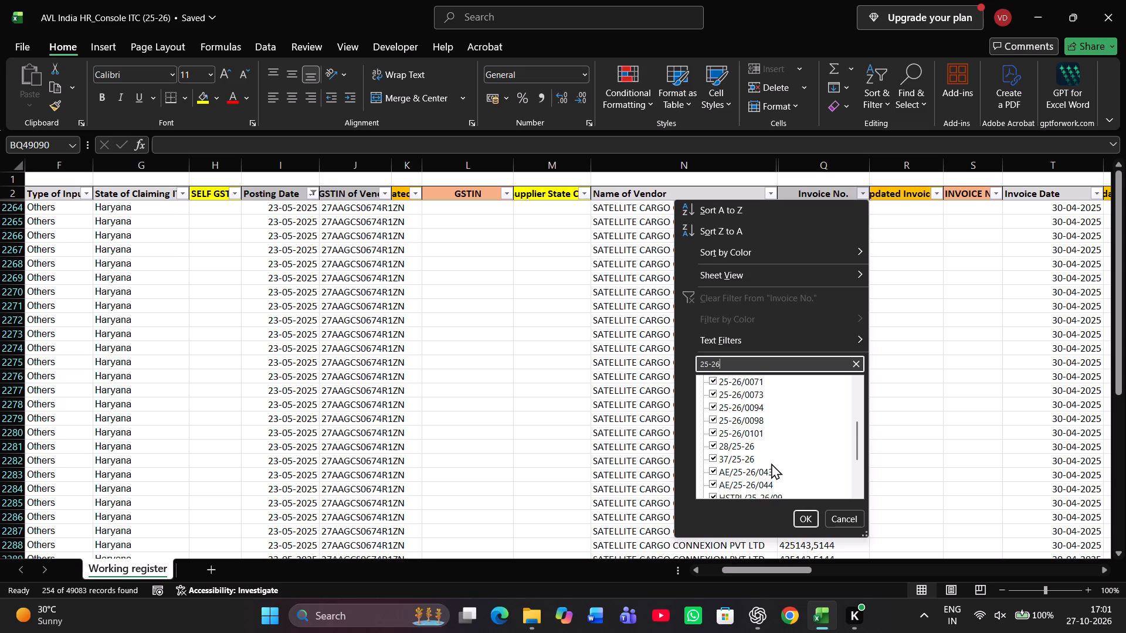
{"action": "scroll", "coordinate": [771, 463], "scroll_direction": "up", "scroll_amount": 1}
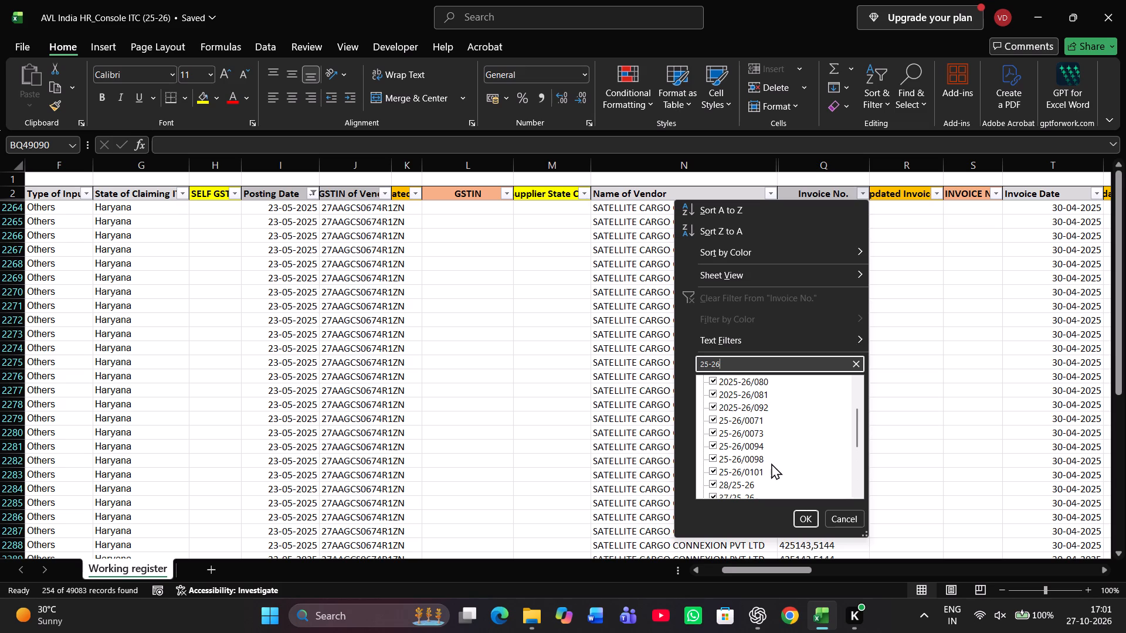
{"action": "scroll", "coordinate": [771, 463], "scroll_direction": "up", "scroll_amount": 1}
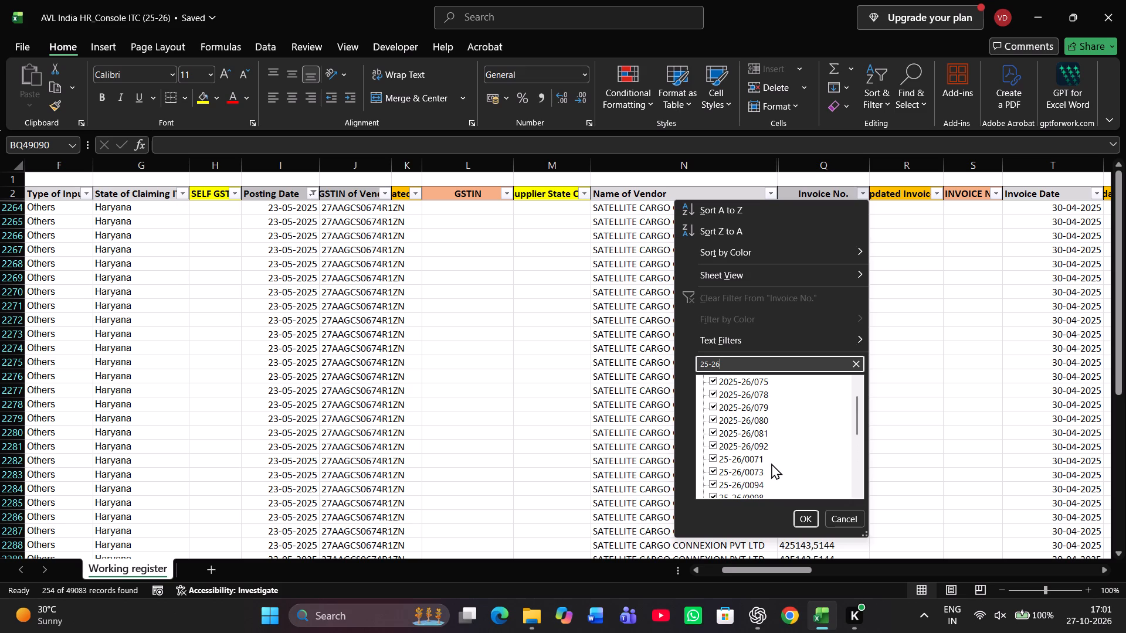
{"action": "scroll", "coordinate": [771, 463], "scroll_direction": "up", "scroll_amount": 2}
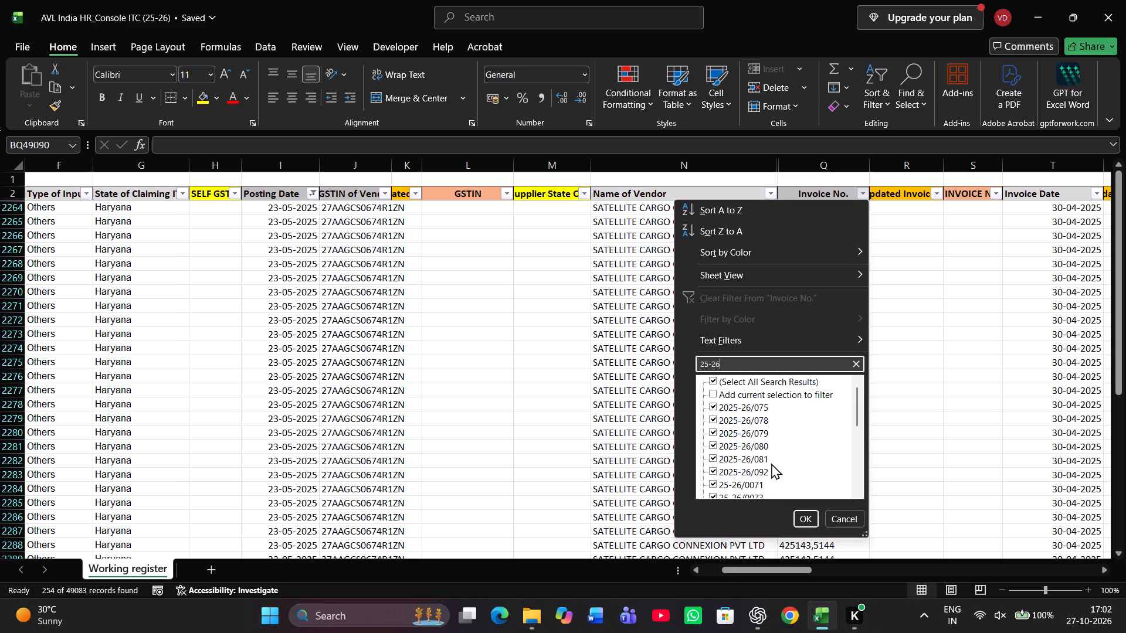
Narrow the Invoice No. filter search to 25-26/014, then clear the search term completely.
{"action": "type", "text": "/014"}
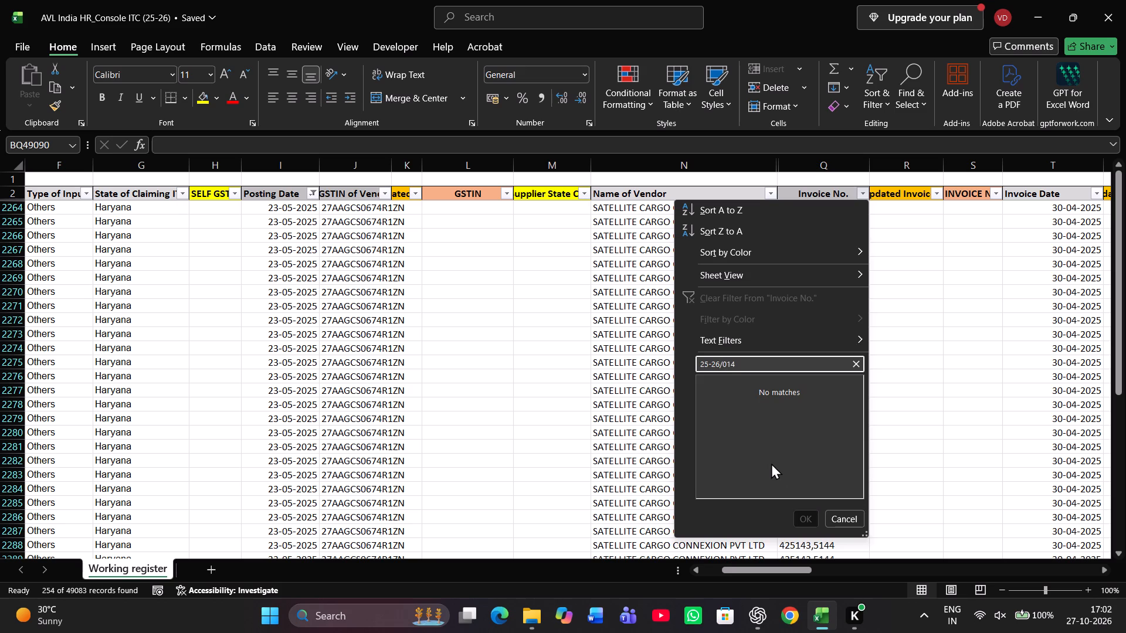
{"action": "key", "text": "BackSpace"}
{"action": "key", "text": "BackSpace"}
{"action": "key", "text": "BackSpace"}
{"action": "key", "text": "BackSpace"}
{"action": "key", "text": "BackSpace"}
{"action": "key", "text": "BackSpace"}
{"action": "key", "text": "BackSpace"}
{"action": "key", "text": "BackSpace"}
{"action": "key", "text": "BackSpace"}
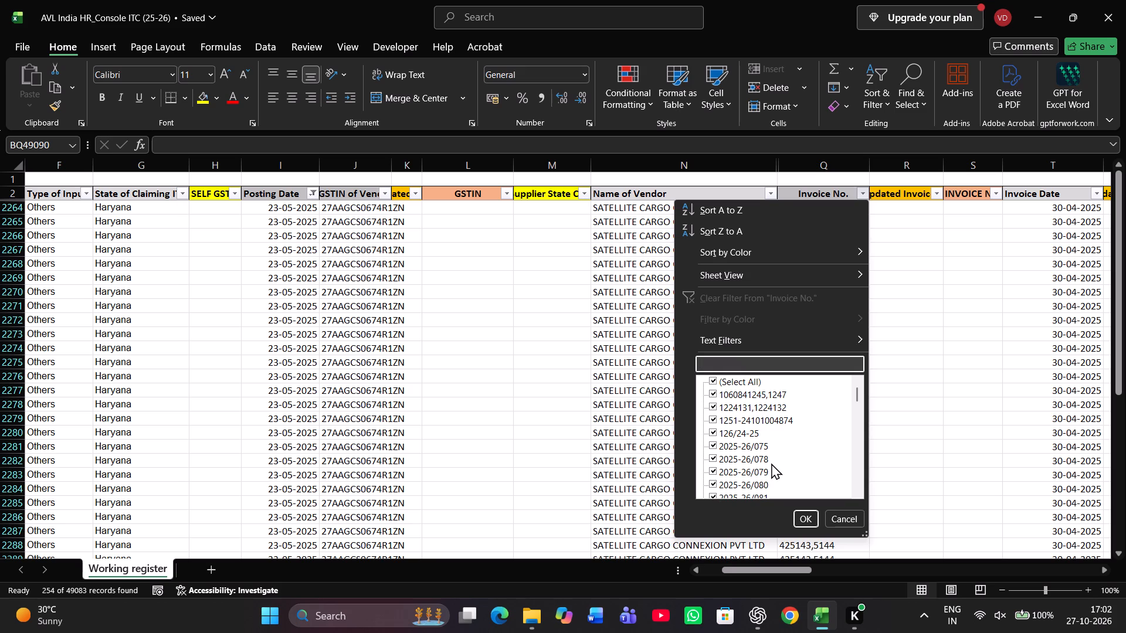
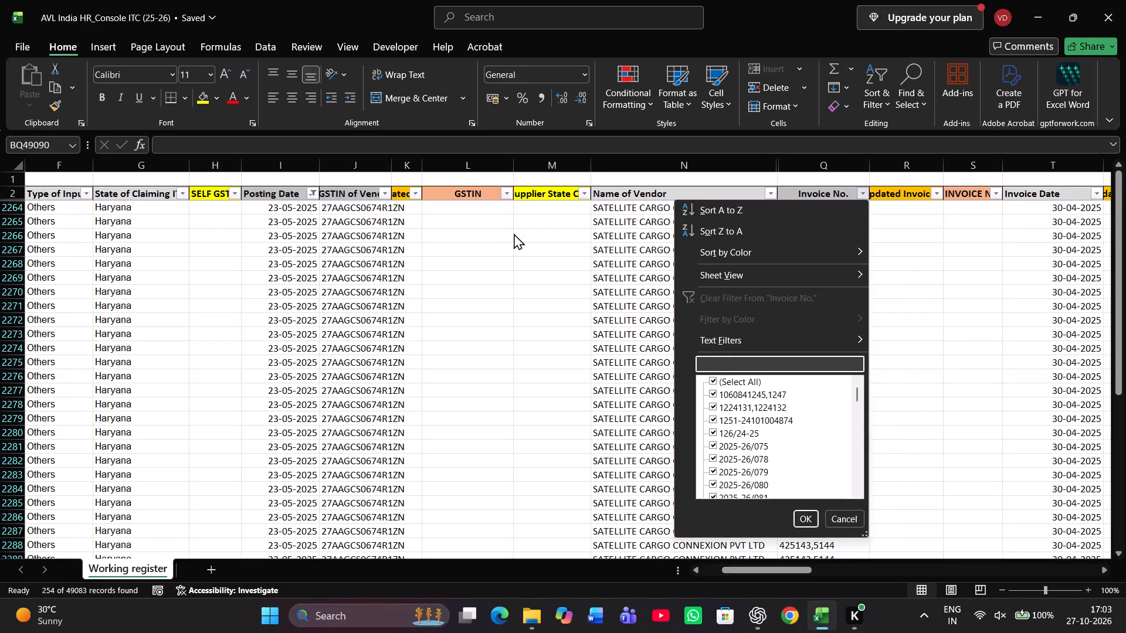
Filter the Name of Vendor column to show only BLUE STAR LIMITED, searching its filter list for BLUE.
{"action": "left_click", "coordinate": [514, 233]}
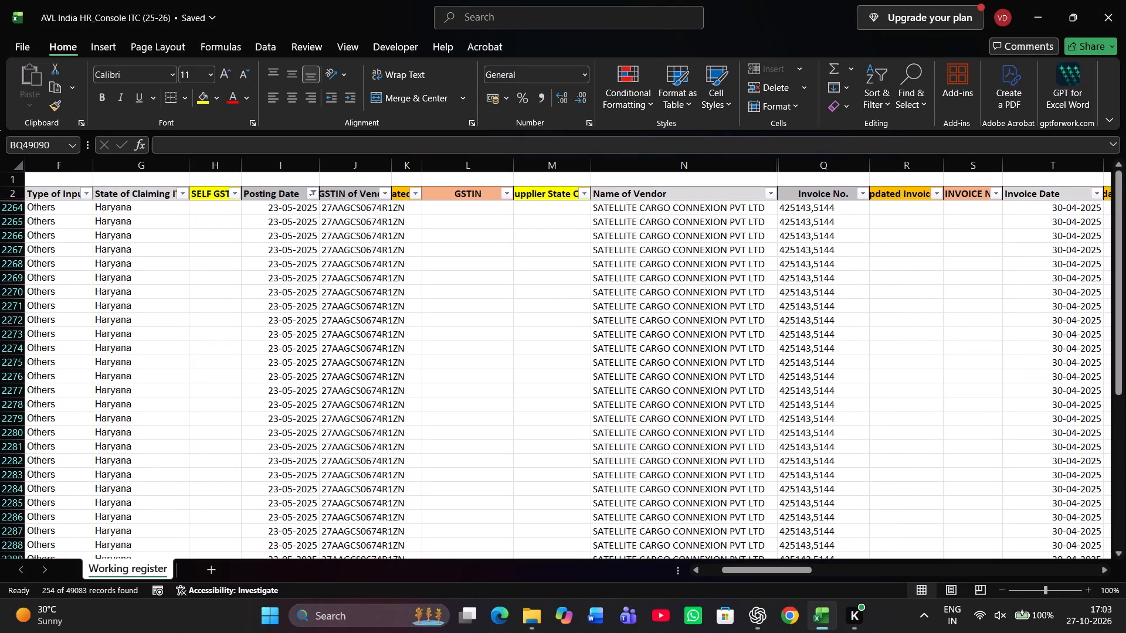
{"action": "left_click", "coordinate": [772, 190]}
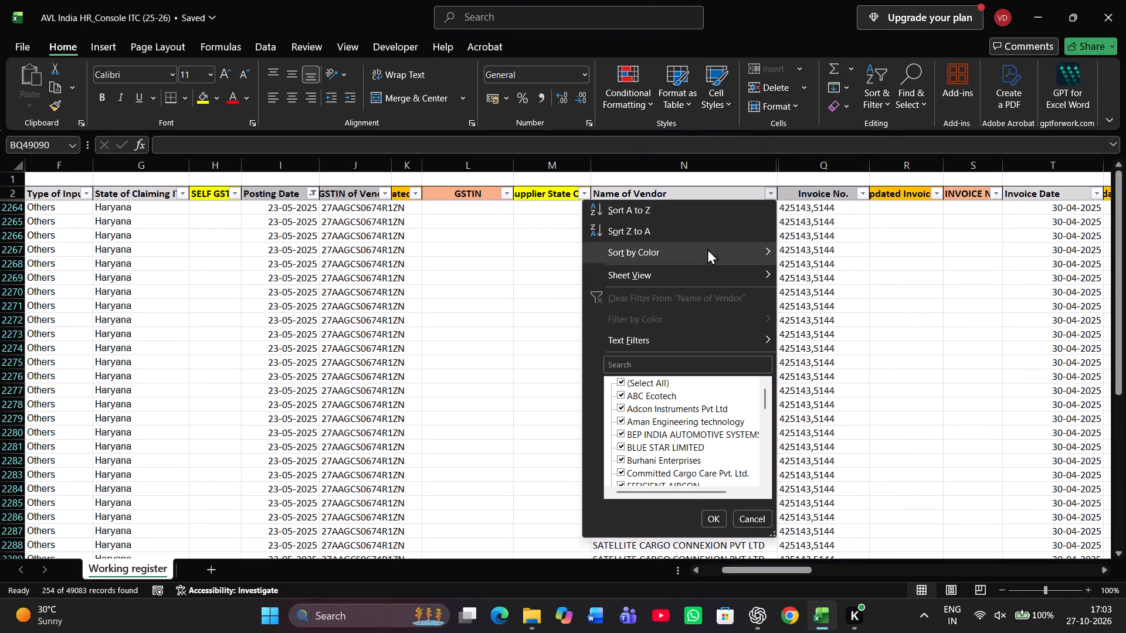
{"action": "left_click", "coordinate": [656, 357]}
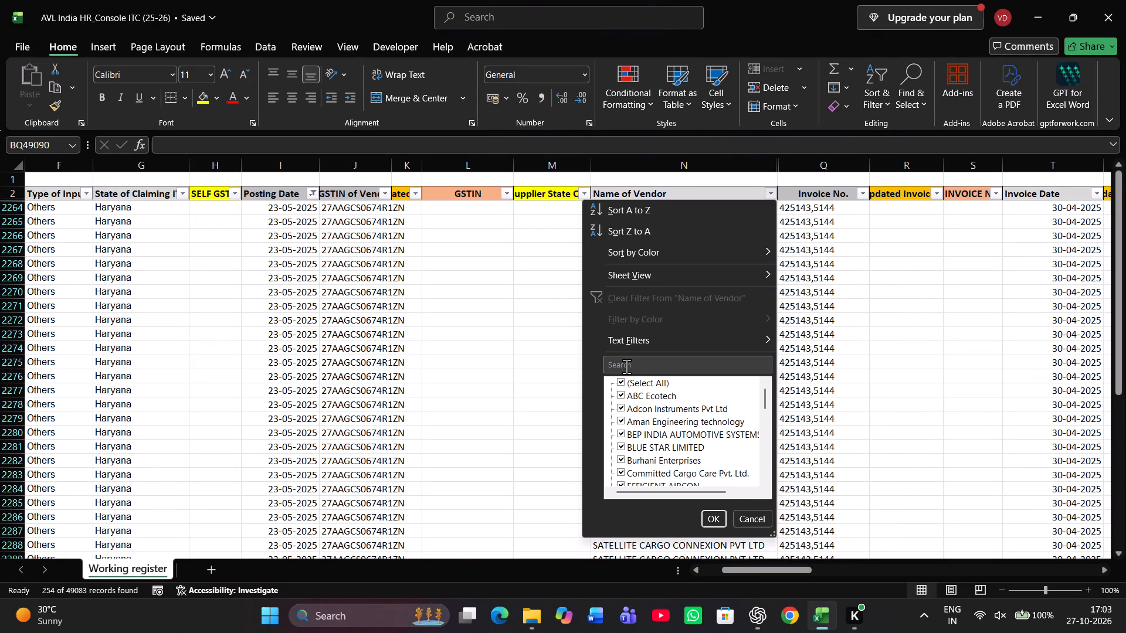
{"action": "left_click", "coordinate": [626, 366]}
{"action": "type", "text": "BLUE"}
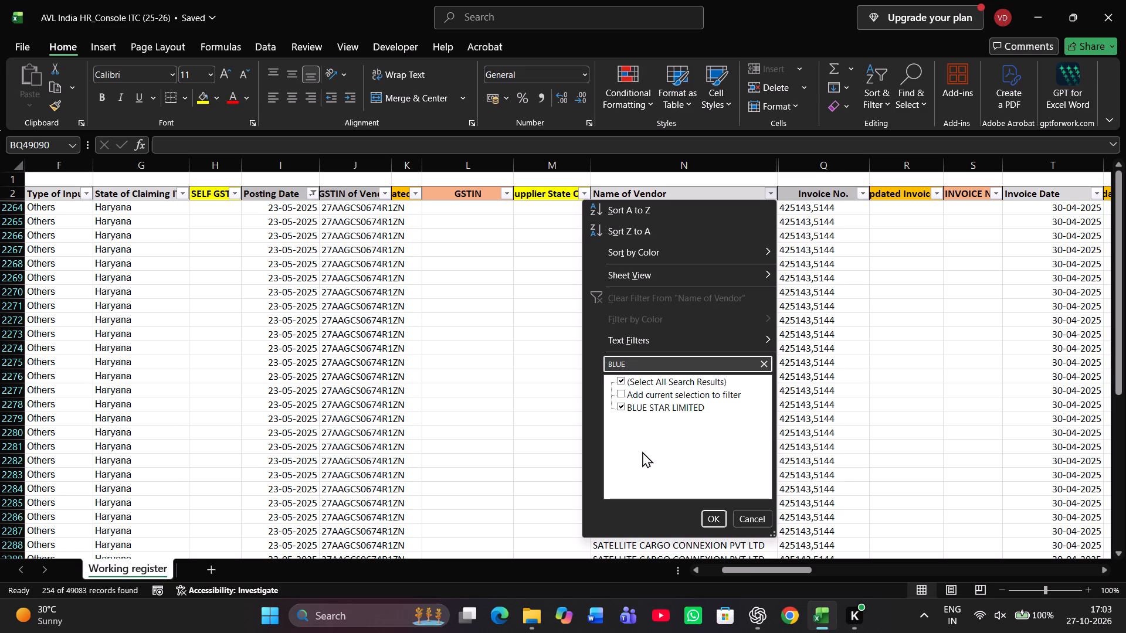
{"action": "left_click", "coordinate": [624, 380]}
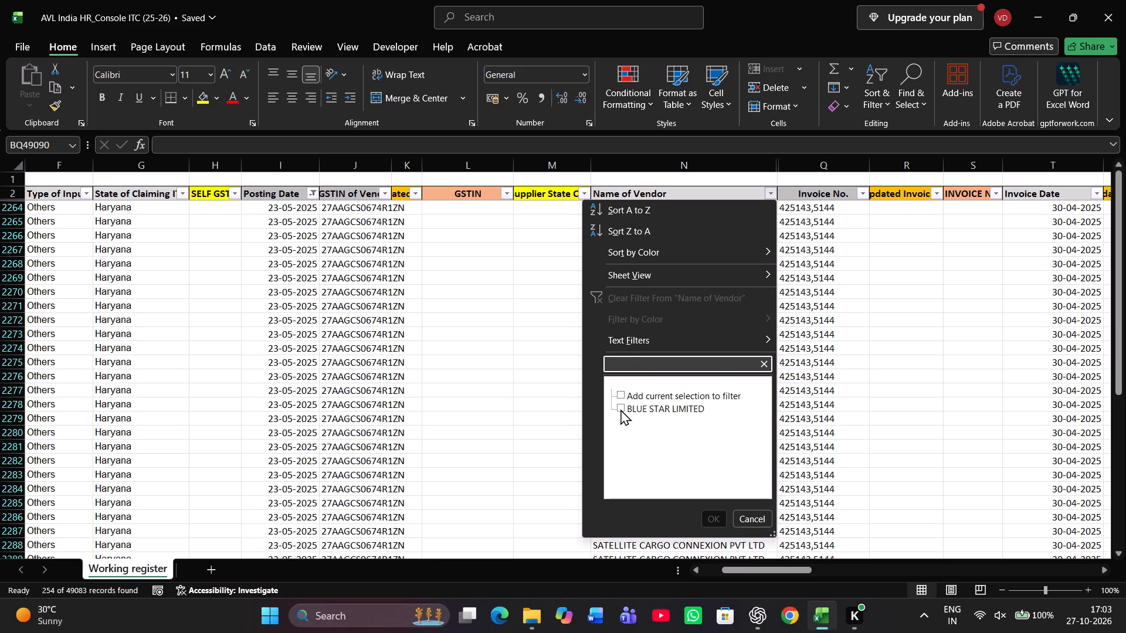
{"action": "left_click", "coordinate": [620, 409]}
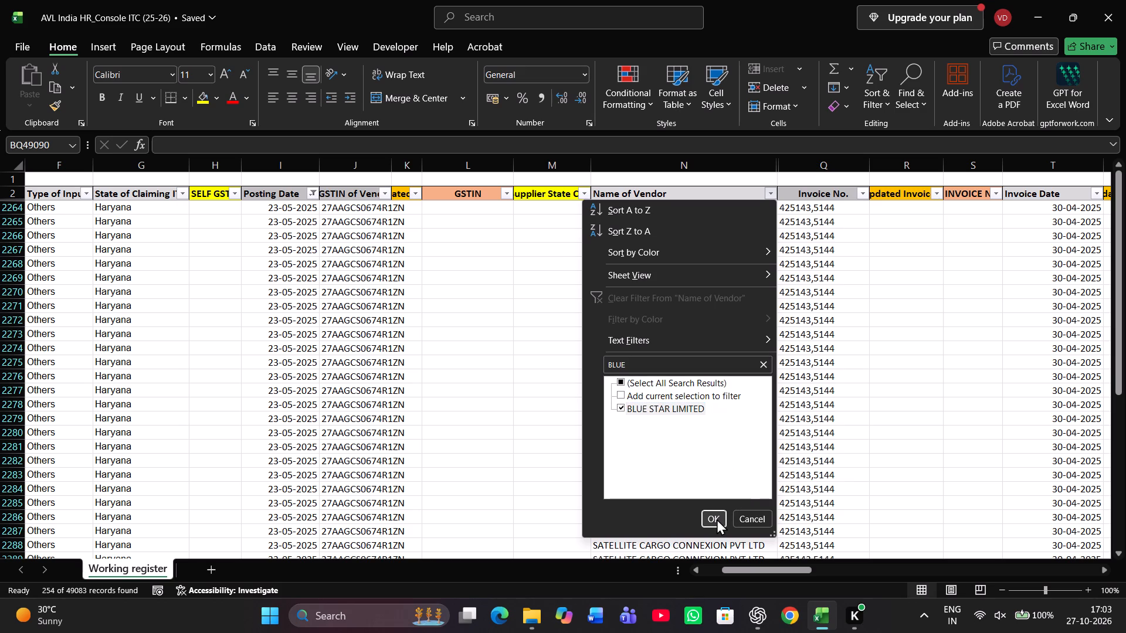
{"action": "left_click", "coordinate": [717, 519]}
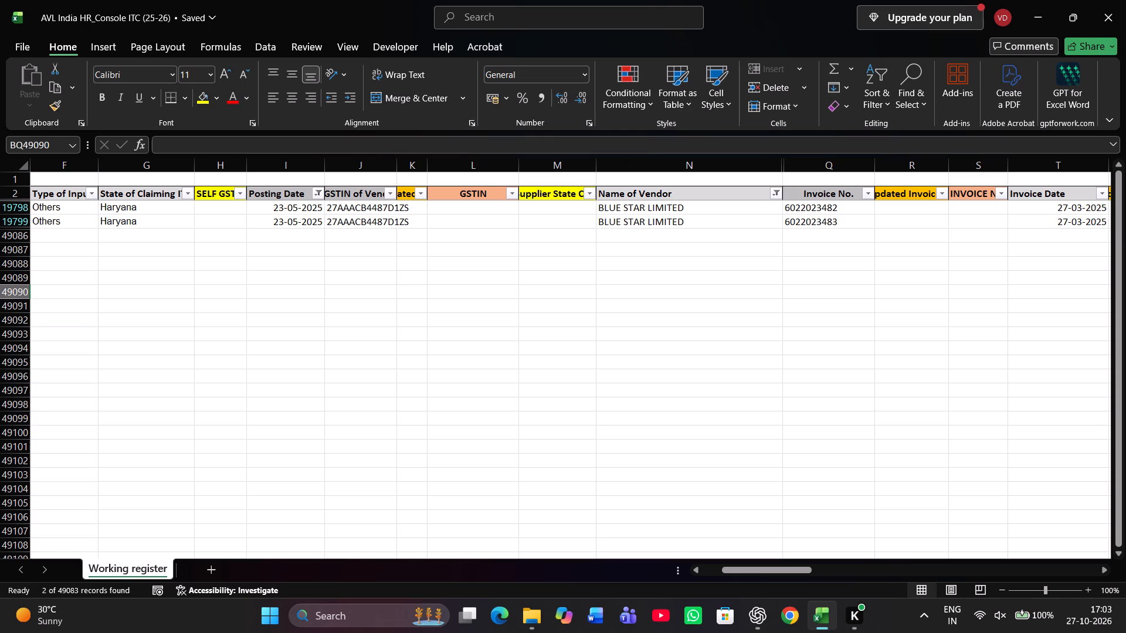
{"action": "scroll", "coordinate": [537, 331], "scroll_direction": "up", "scroll_amount": 1}
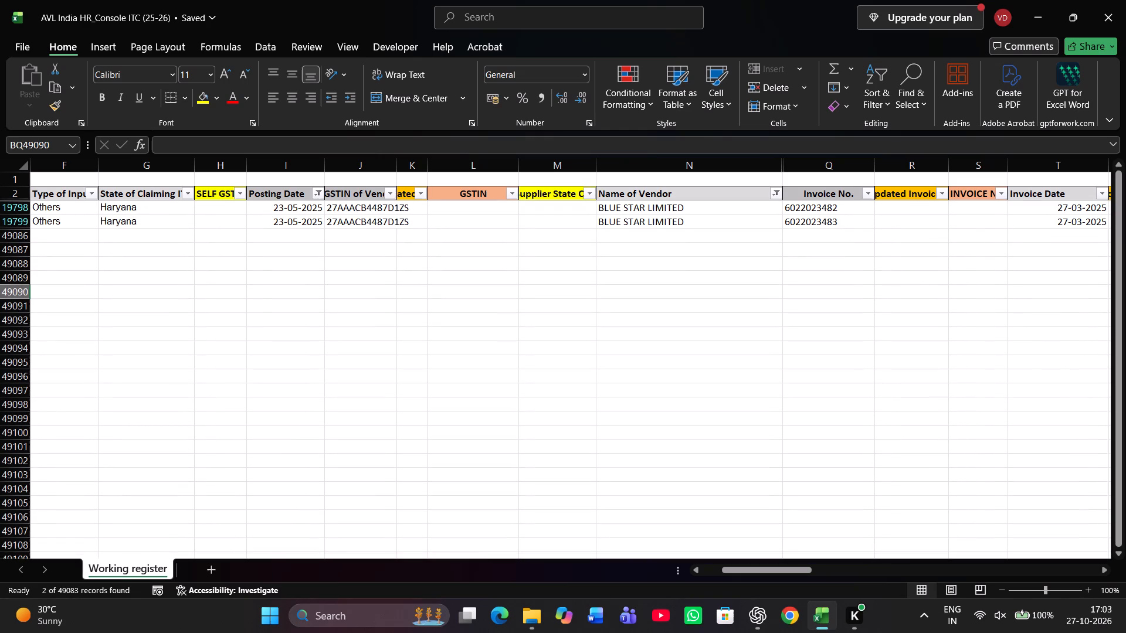
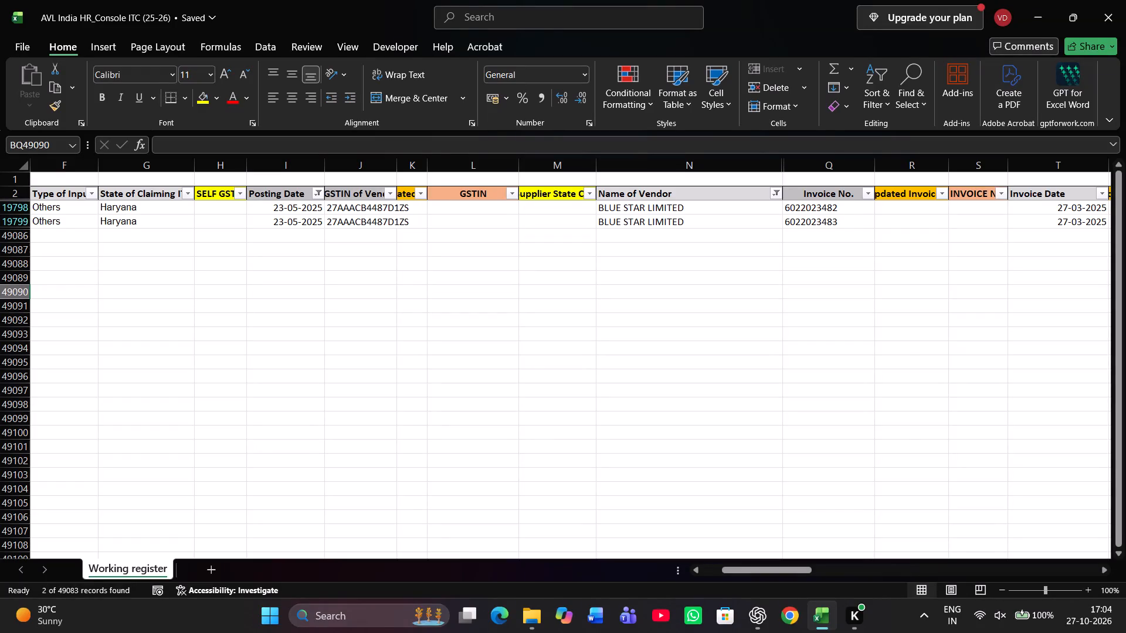
{"action": "scroll", "coordinate": [184, 210], "scroll_direction": "right", "scroll_amount": 4}
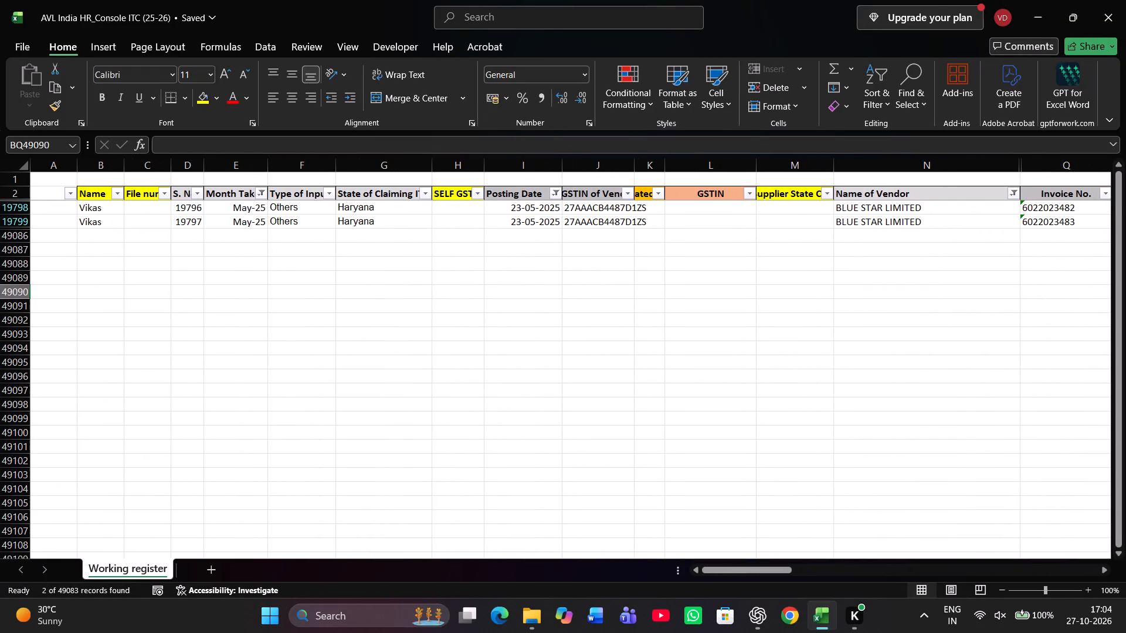
{"action": "left_click", "coordinate": [161, 207]}
{"action": "type", "text": "26"}
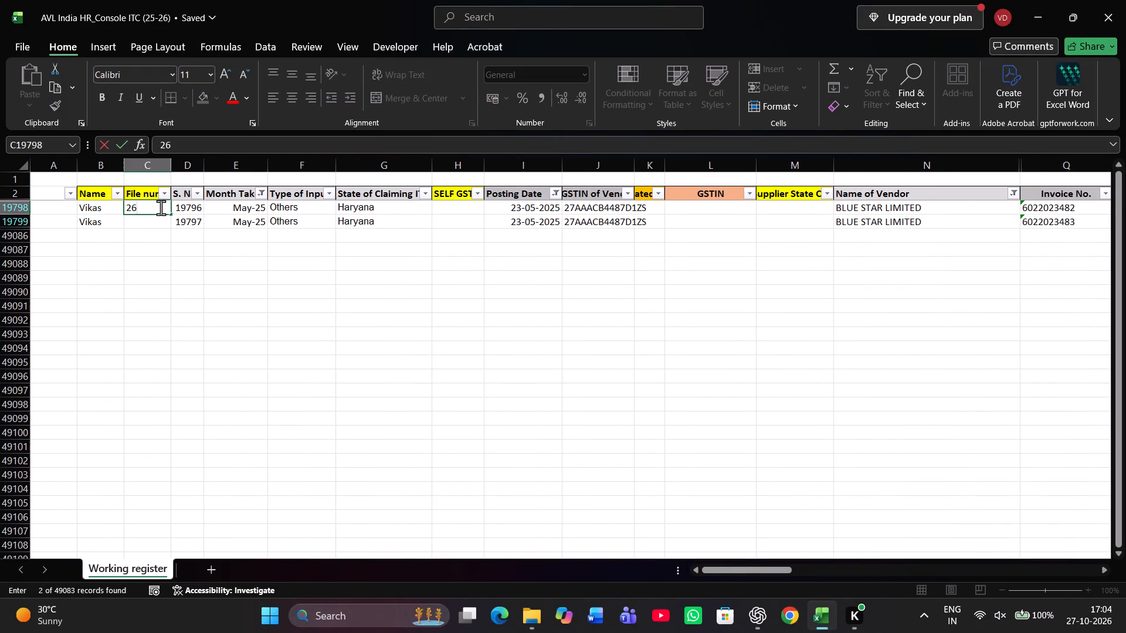
{"action": "scroll", "coordinate": [331, 214], "scroll_direction": "left", "scroll_amount": 1}
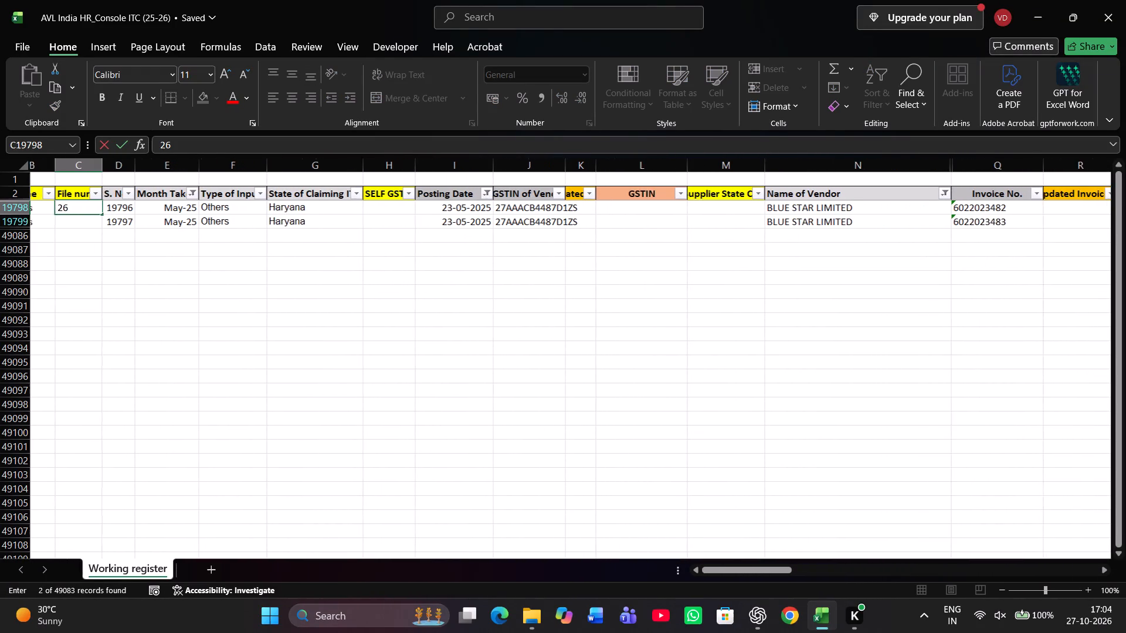
{"action": "left_click", "coordinate": [367, 207]}
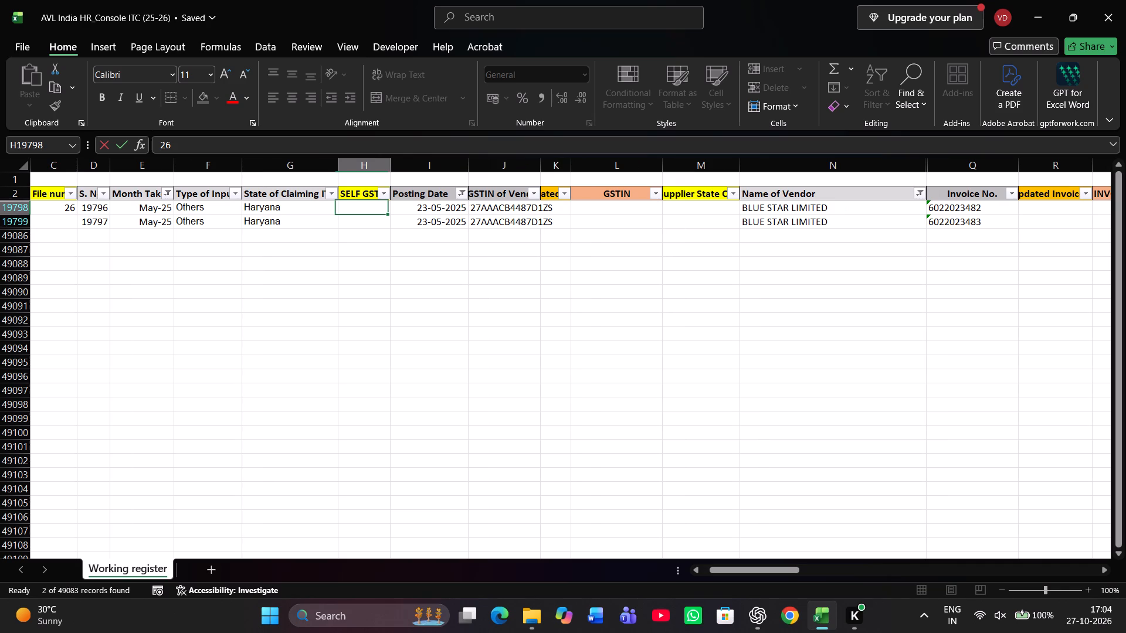
{"action": "type", "text": "06"}
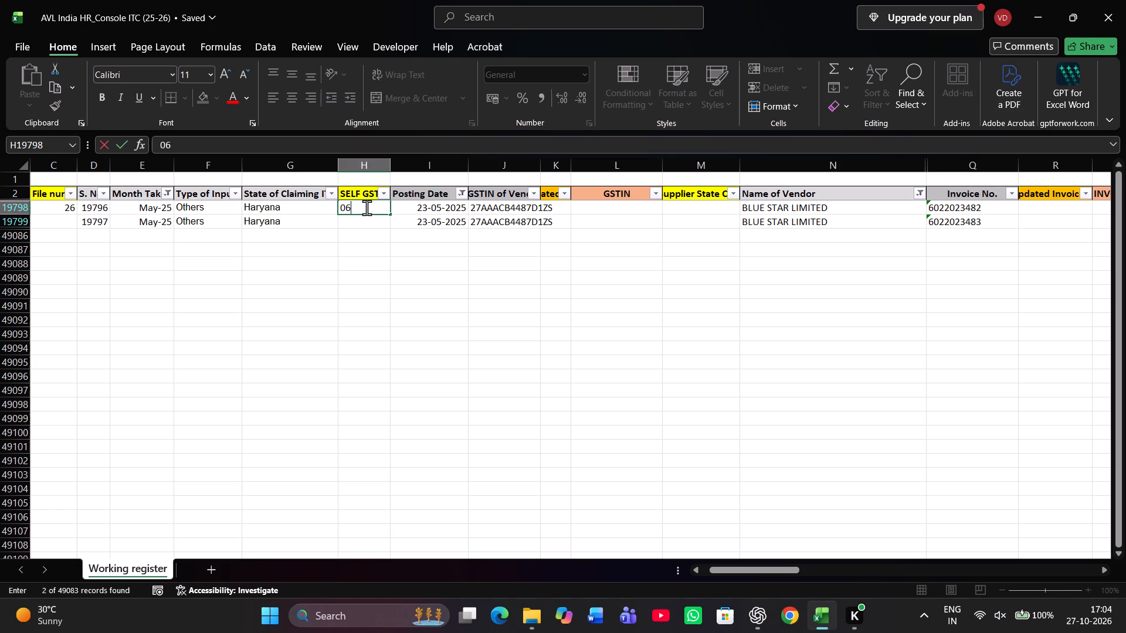
{"action": "type", "text": "AAA"}
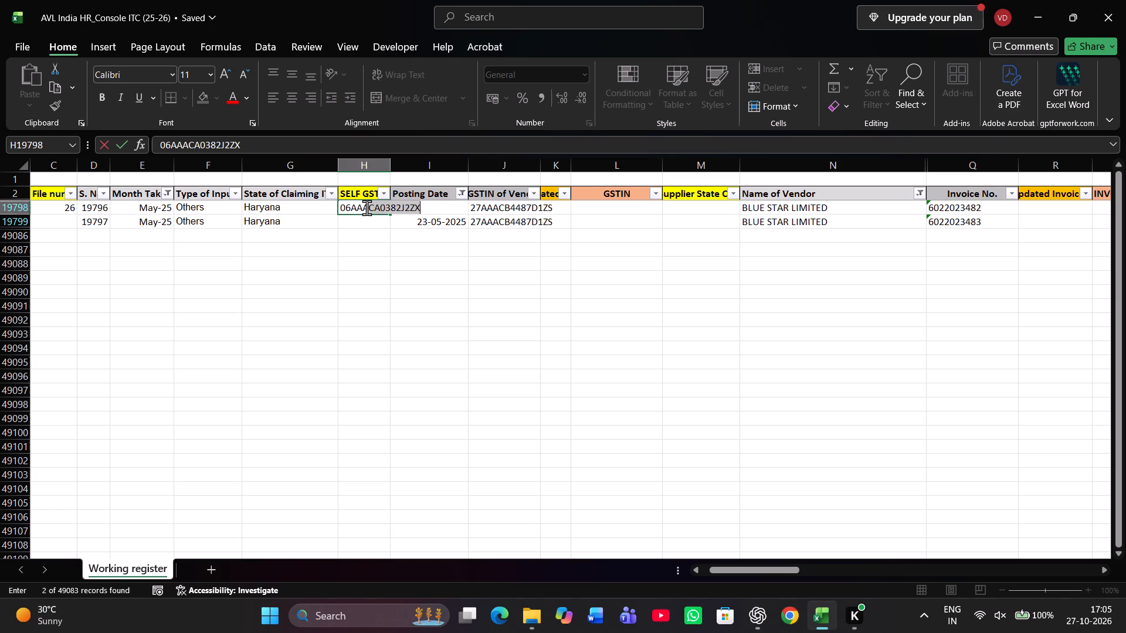
{"action": "key", "text": "Return"}
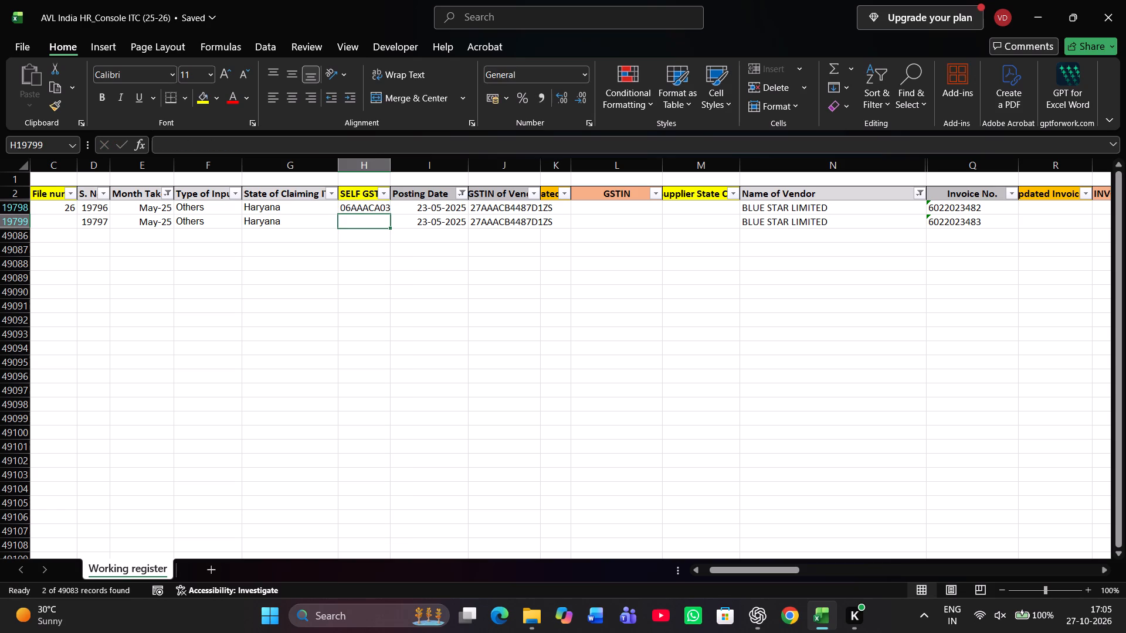
{"action": "key", "text": "Up"}
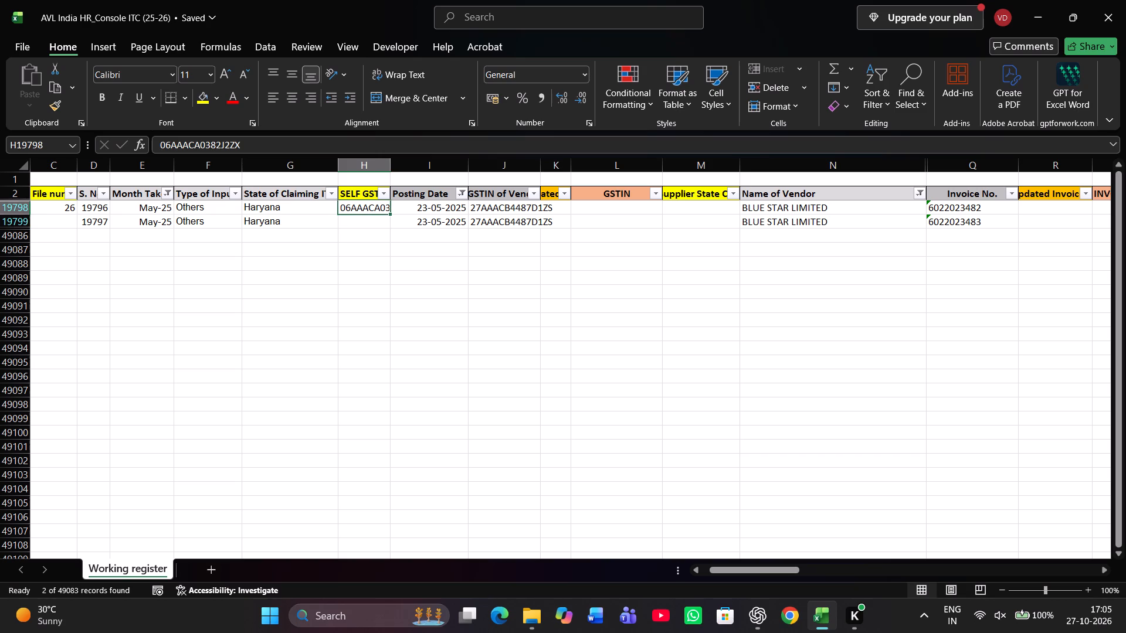
{"action": "left_click", "coordinate": [608, 209]}
{"action": "scroll", "coordinate": [608, 209], "scroll_direction": "left", "scroll_amount": 2}
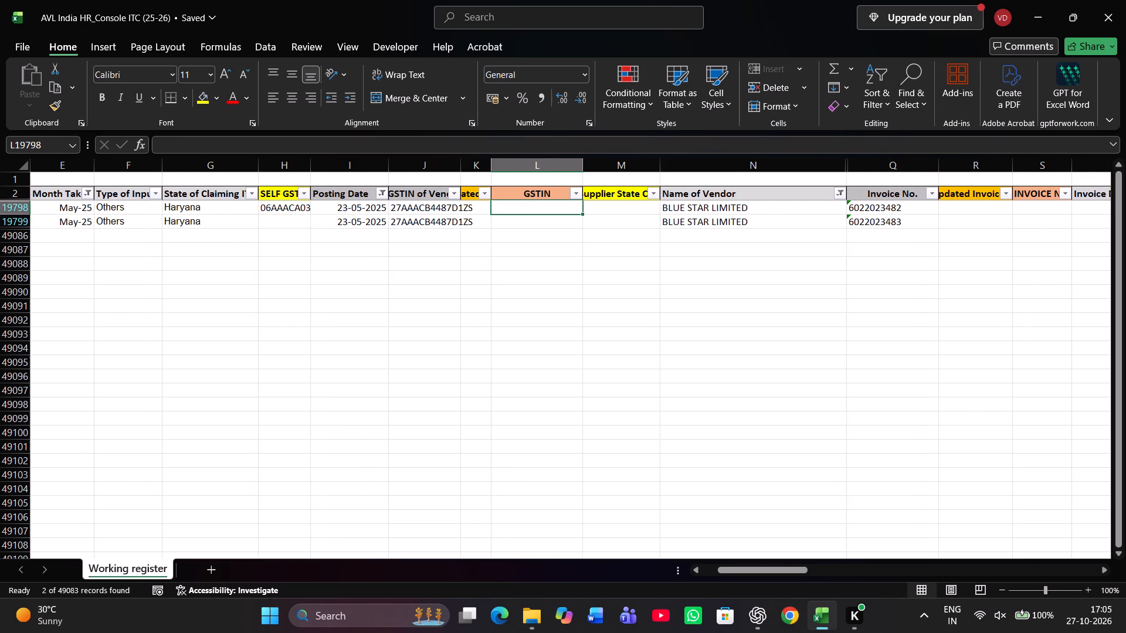
{"action": "left_click", "coordinate": [469, 203]}
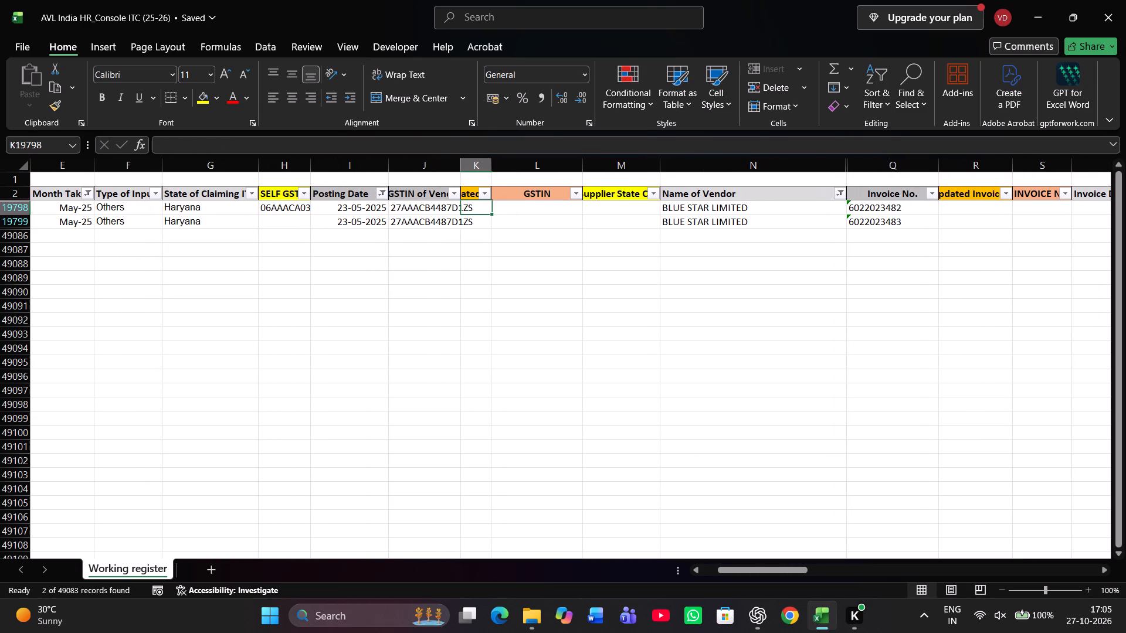
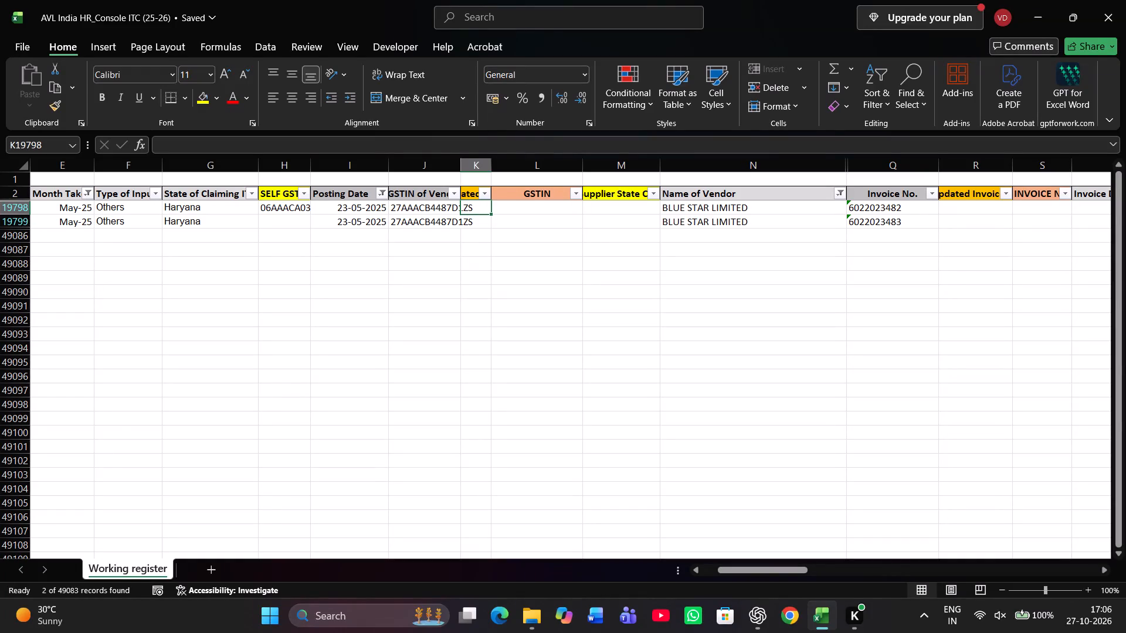
{"action": "left_click", "coordinate": [436, 211]}
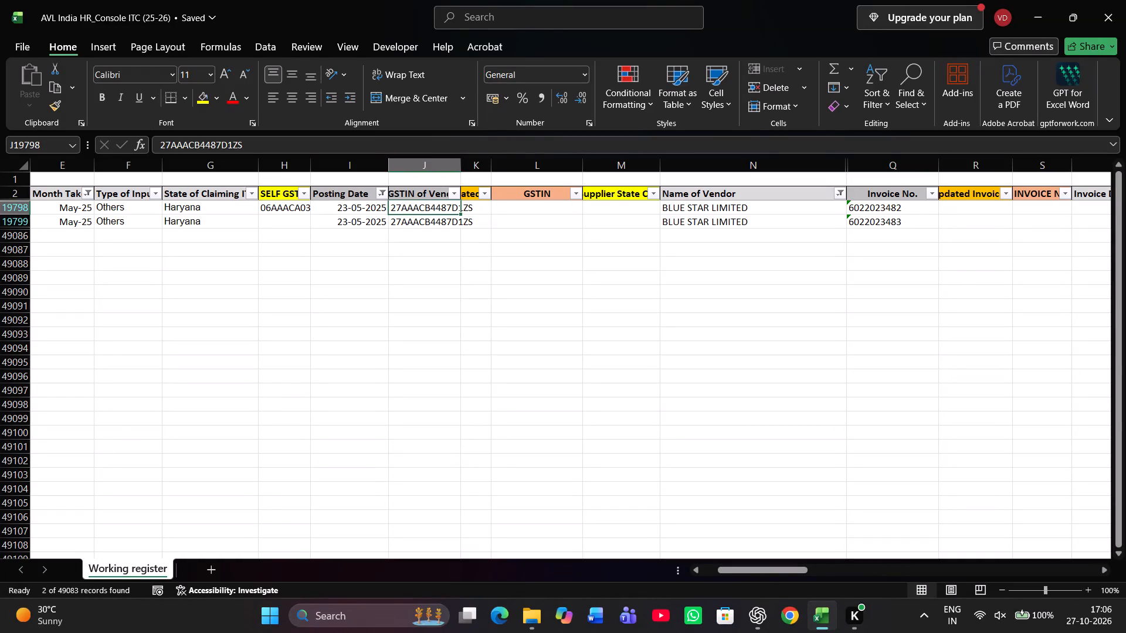
{"action": "key", "text": "ctrl+c"}
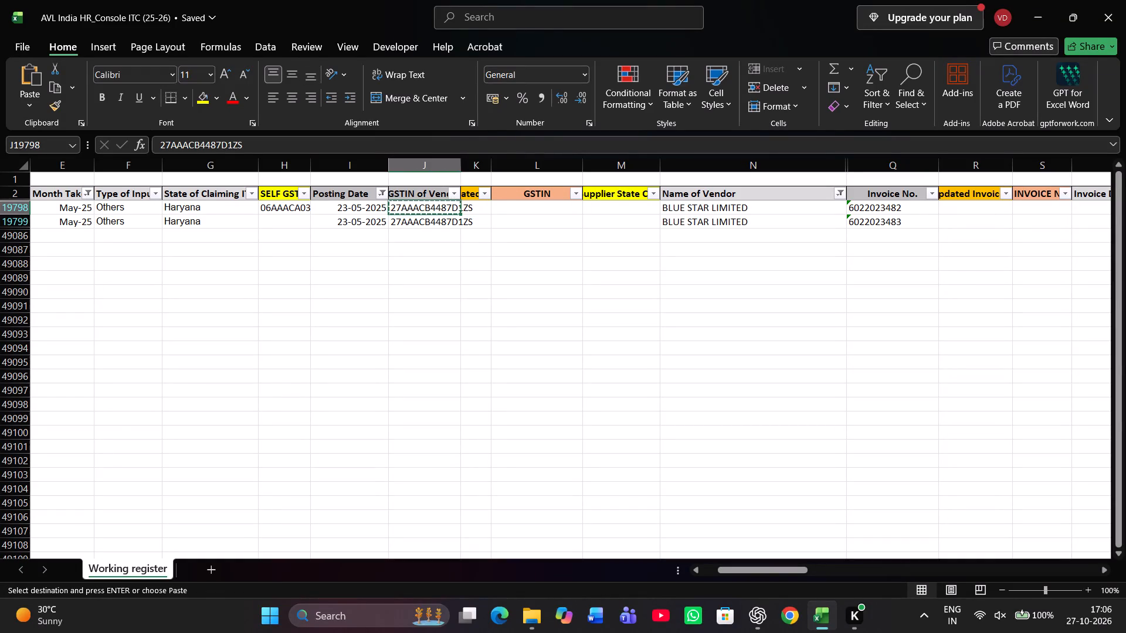
{"action": "left_click", "coordinate": [476, 202]}
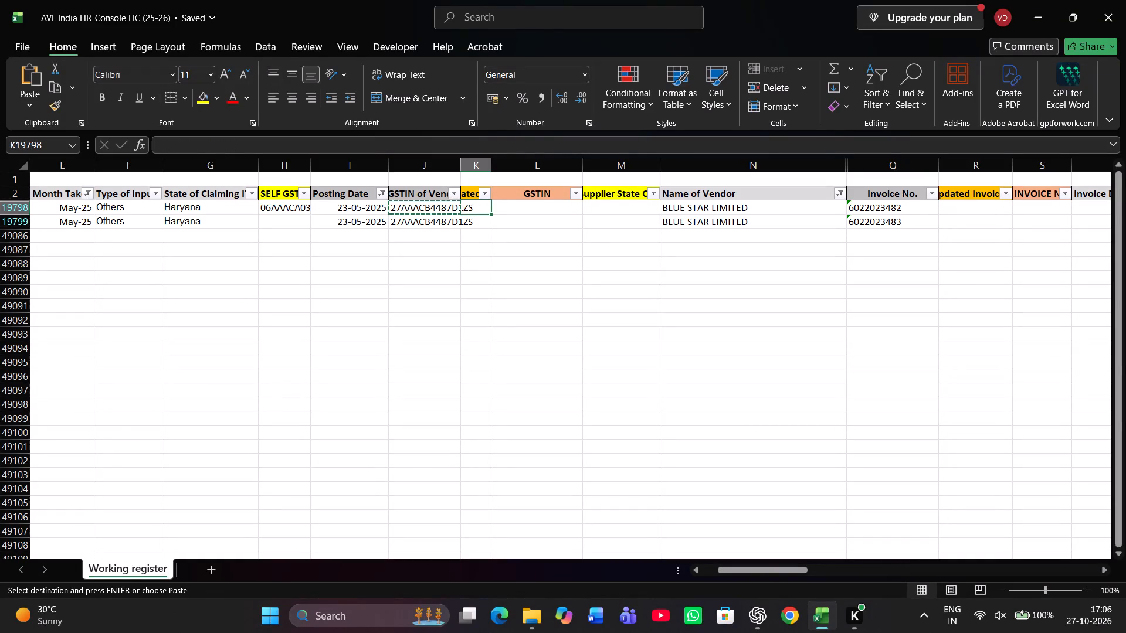
{"action": "key", "text": "ctrl+v"}
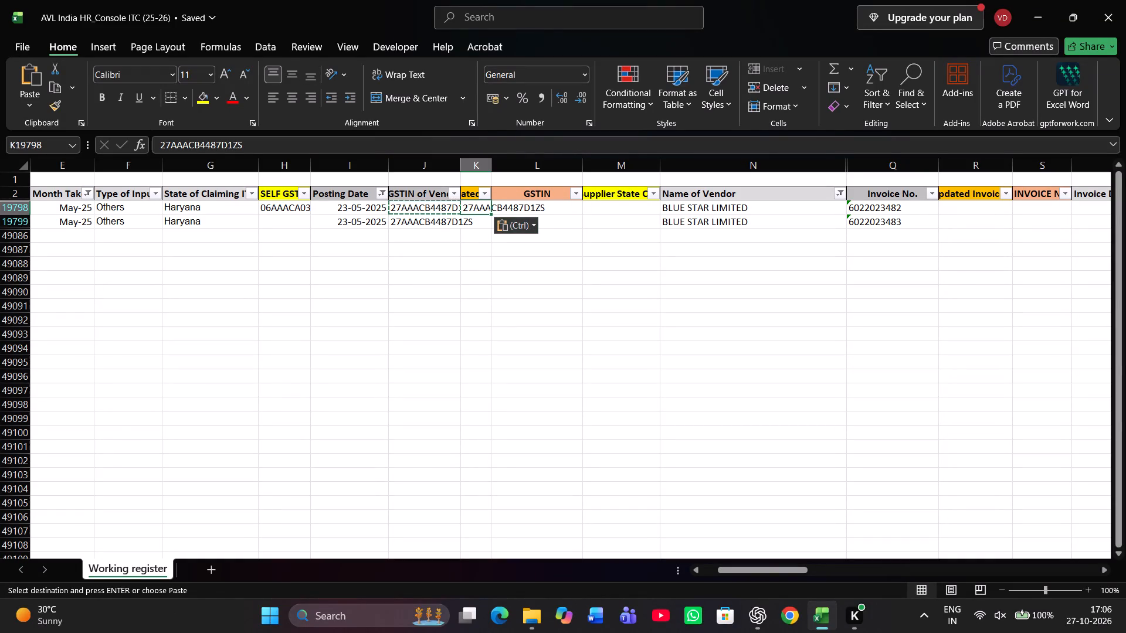
{"action": "left_click", "coordinate": [569, 212]}
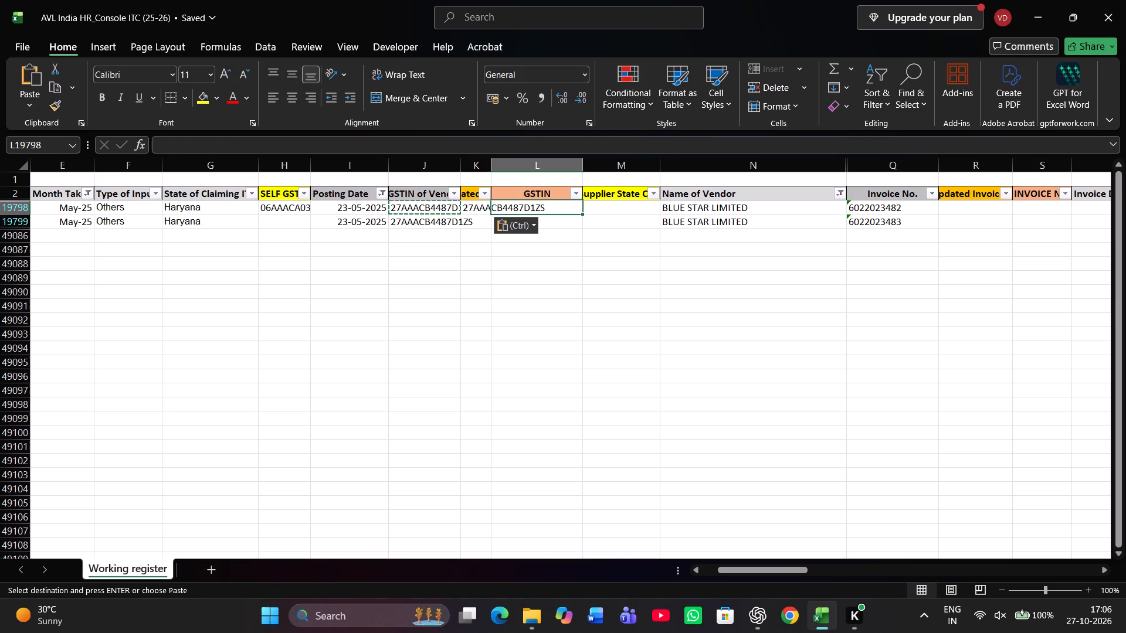
{"action": "left_click", "coordinate": [548, 189]}
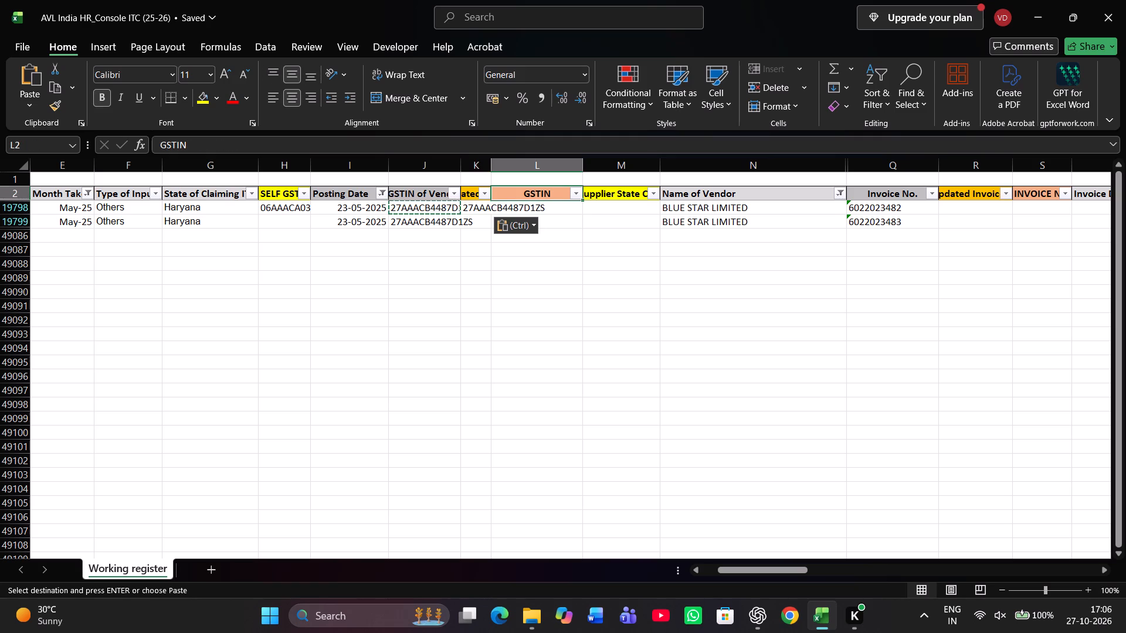
{"action": "left_click", "coordinate": [559, 211]}
{"action": "type", "text": "OK"}
{"action": "key", "text": "Return"}
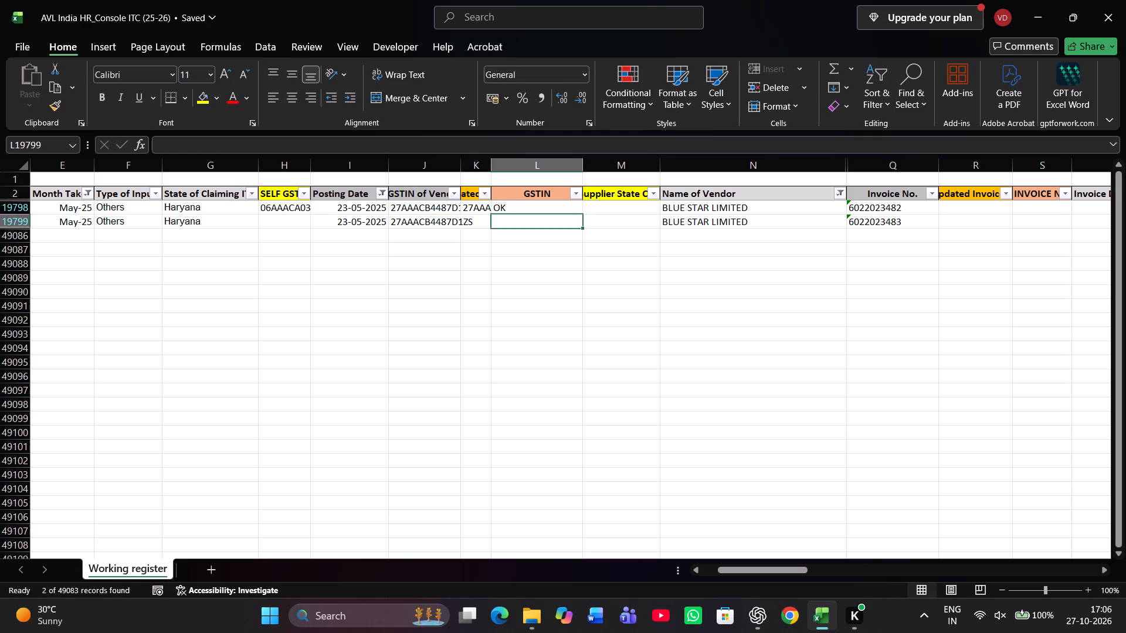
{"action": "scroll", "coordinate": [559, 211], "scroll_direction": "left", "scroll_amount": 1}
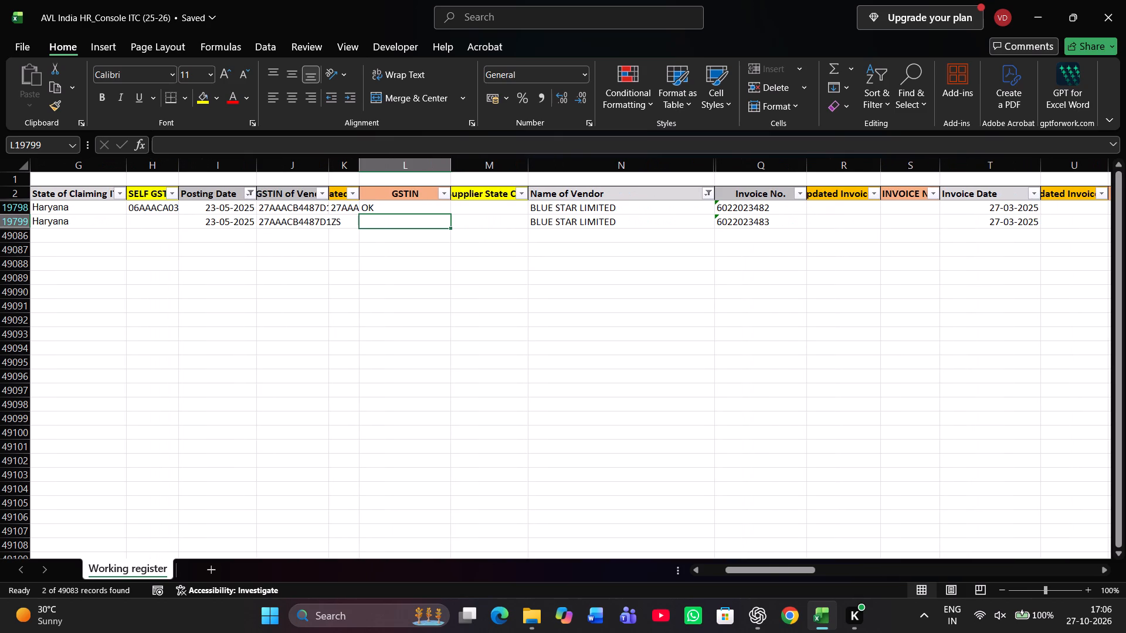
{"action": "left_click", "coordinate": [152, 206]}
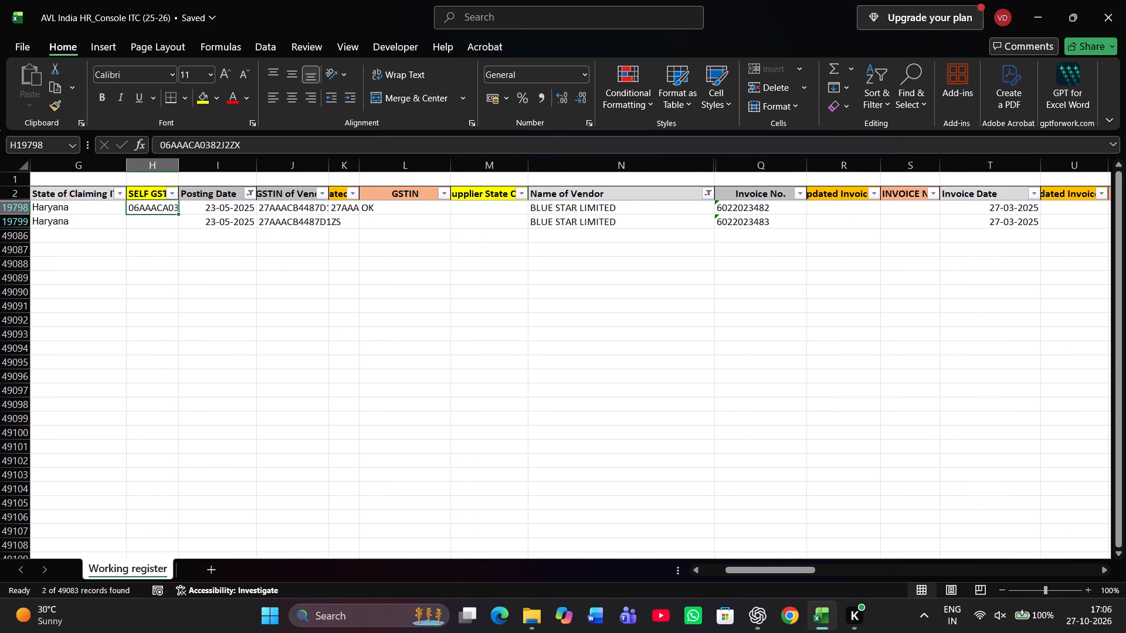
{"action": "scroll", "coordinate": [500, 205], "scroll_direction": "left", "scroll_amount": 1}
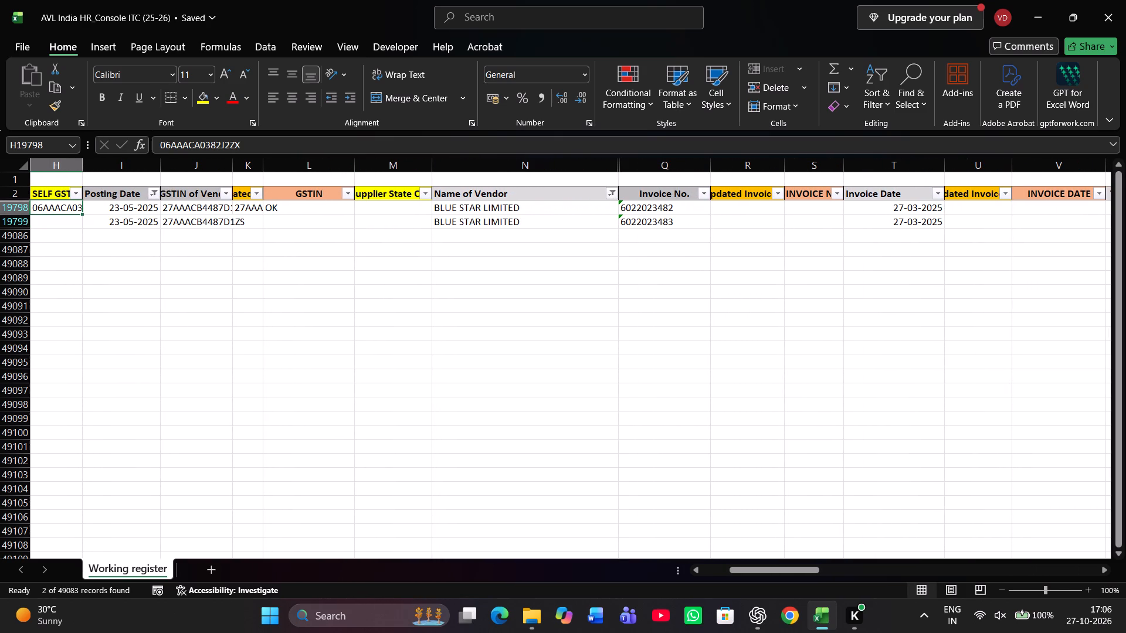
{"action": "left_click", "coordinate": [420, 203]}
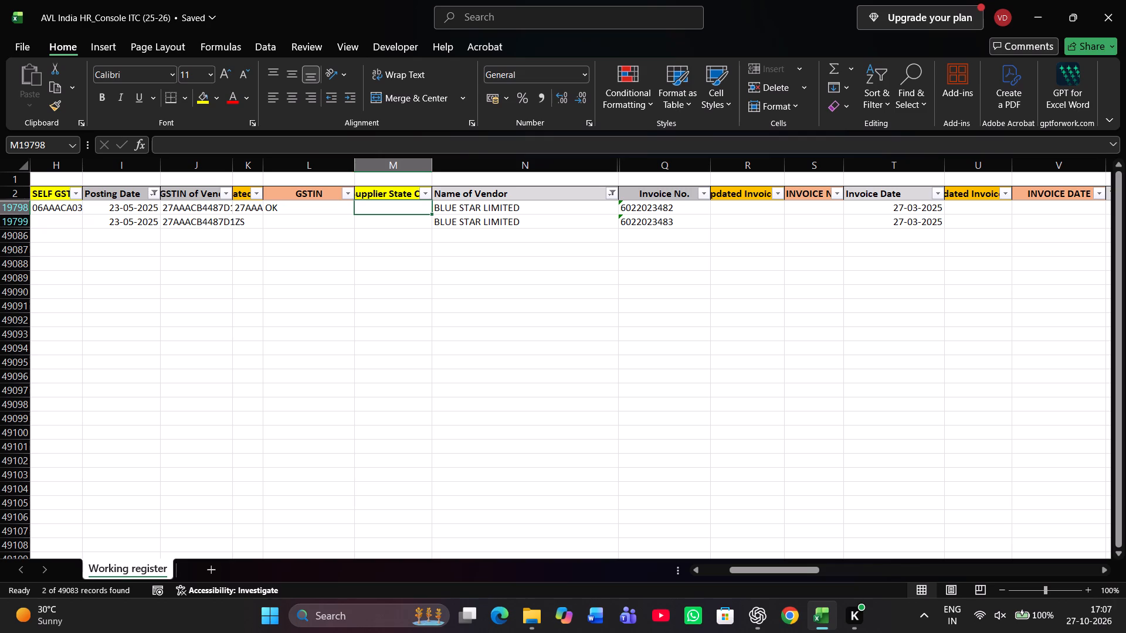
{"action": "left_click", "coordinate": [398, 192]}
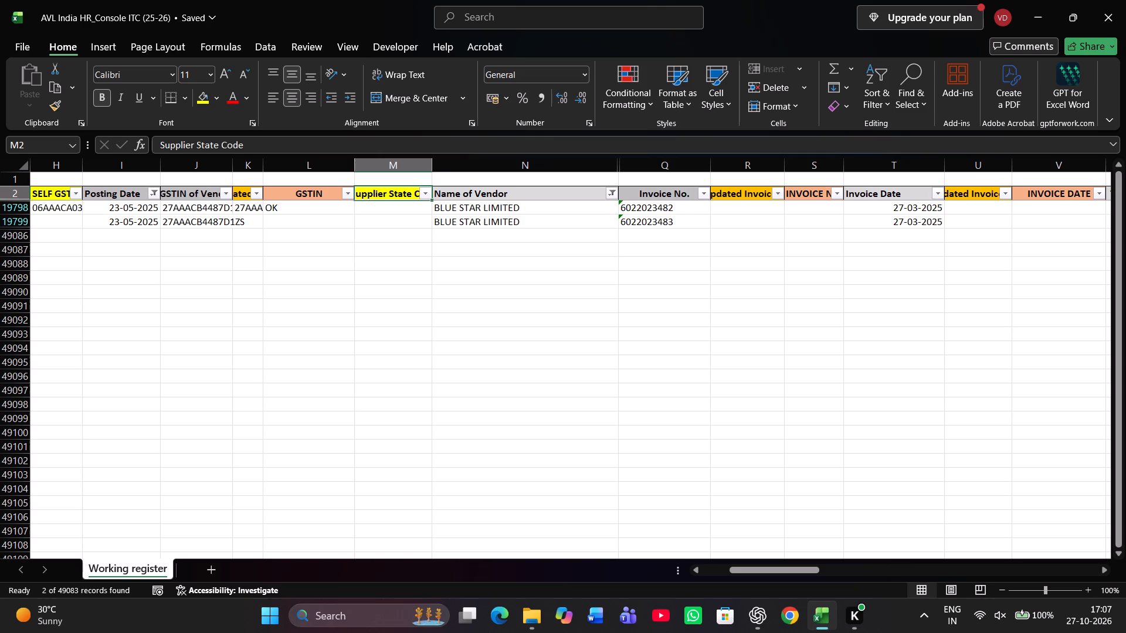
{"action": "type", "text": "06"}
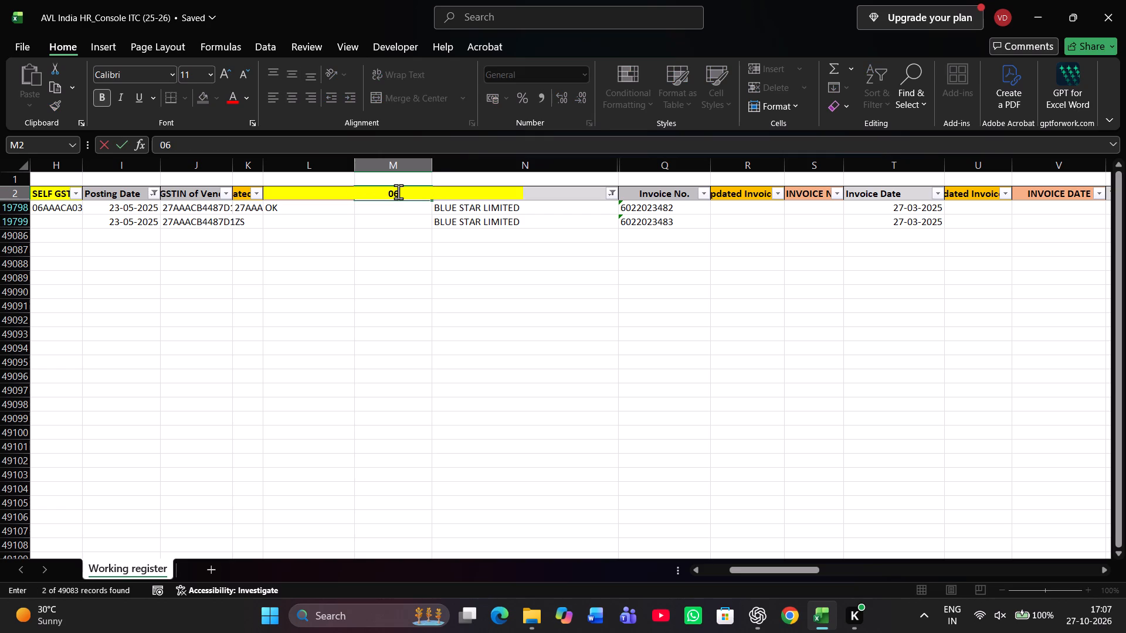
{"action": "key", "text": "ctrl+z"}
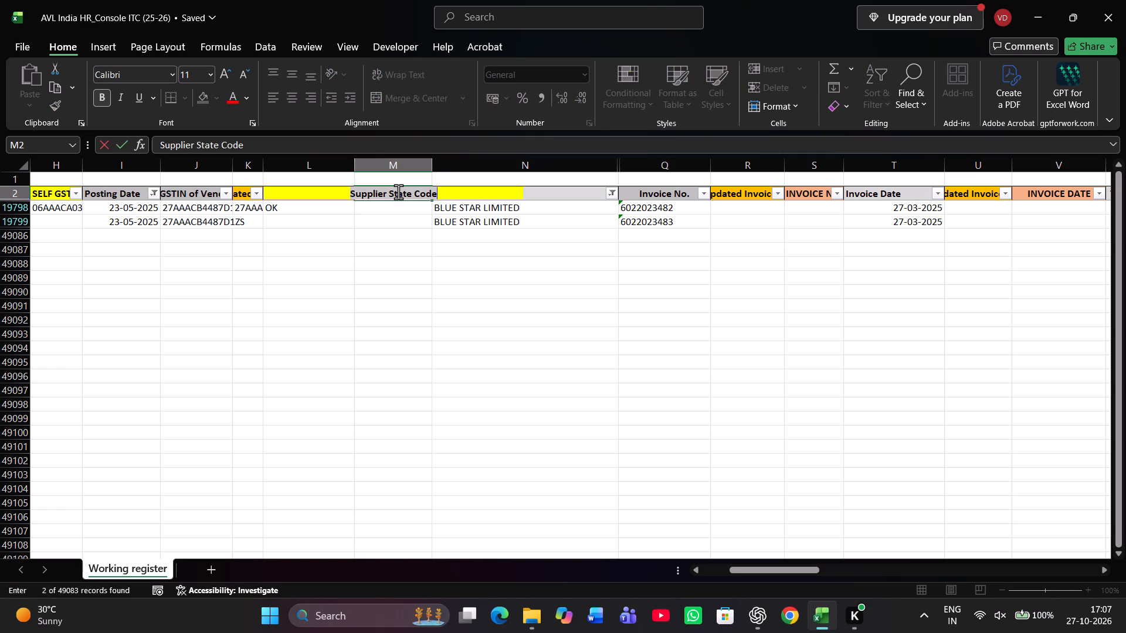
{"action": "left_click", "coordinate": [408, 217]}
{"action": "left_click", "coordinate": [400, 210]}
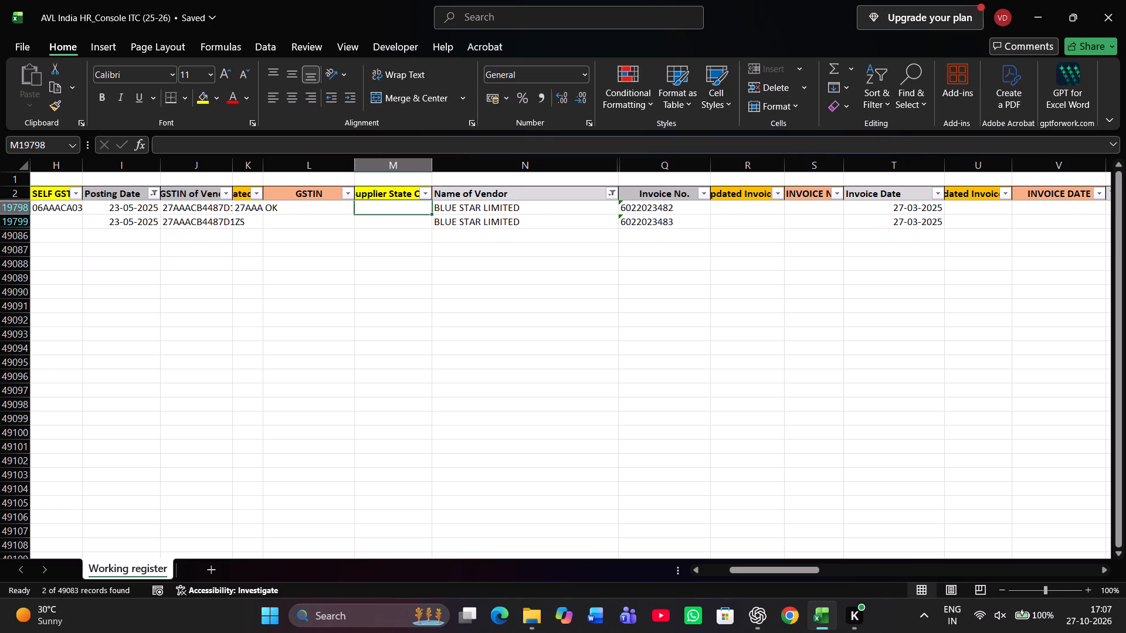
{"action": "type", "text": "06"}
{"action": "key", "text": "Return"}
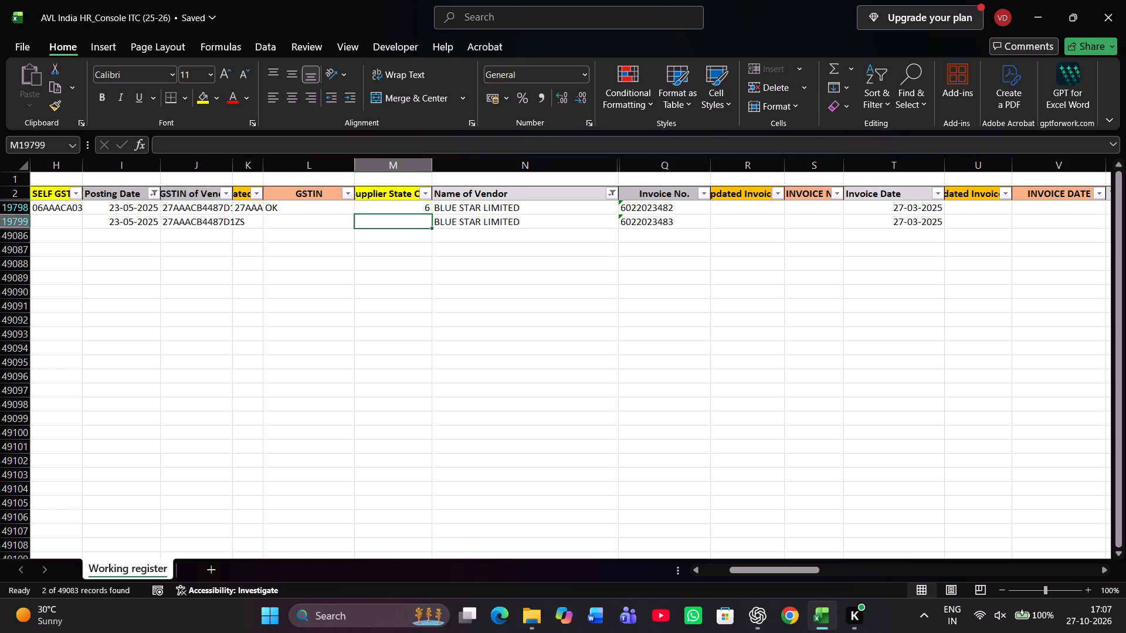
{"action": "key", "text": "Right"}
{"action": "key", "text": "Right"}
{"action": "key", "text": "Right"}
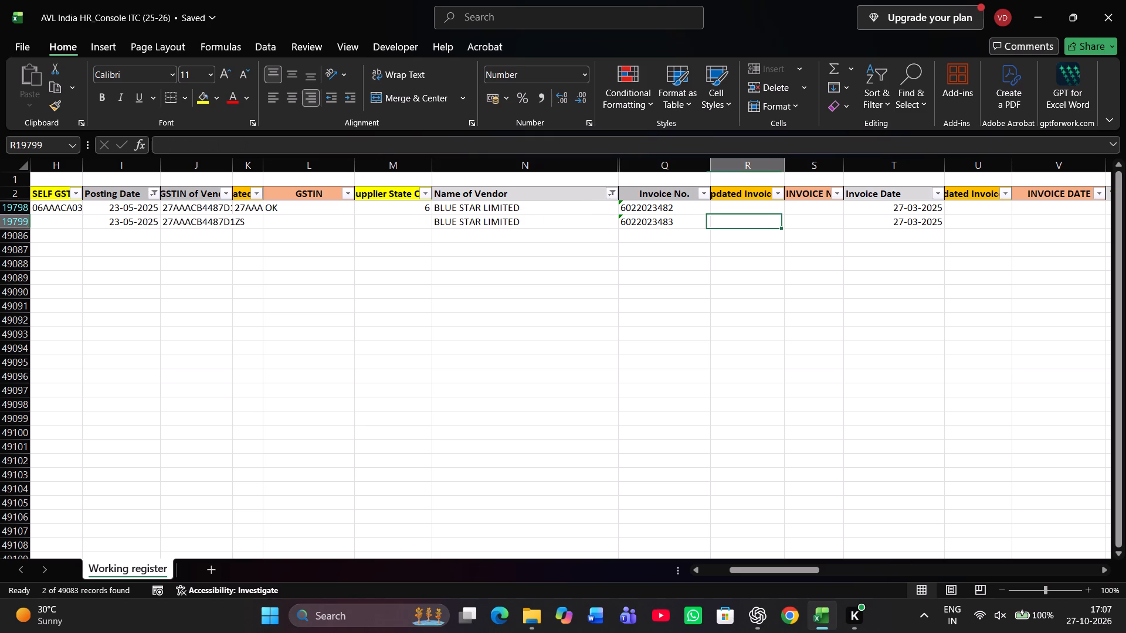
{"action": "key", "text": "Up"}
{"action": "scroll", "coordinate": [400, 210], "scroll_direction": "left", "scroll_amount": 2}
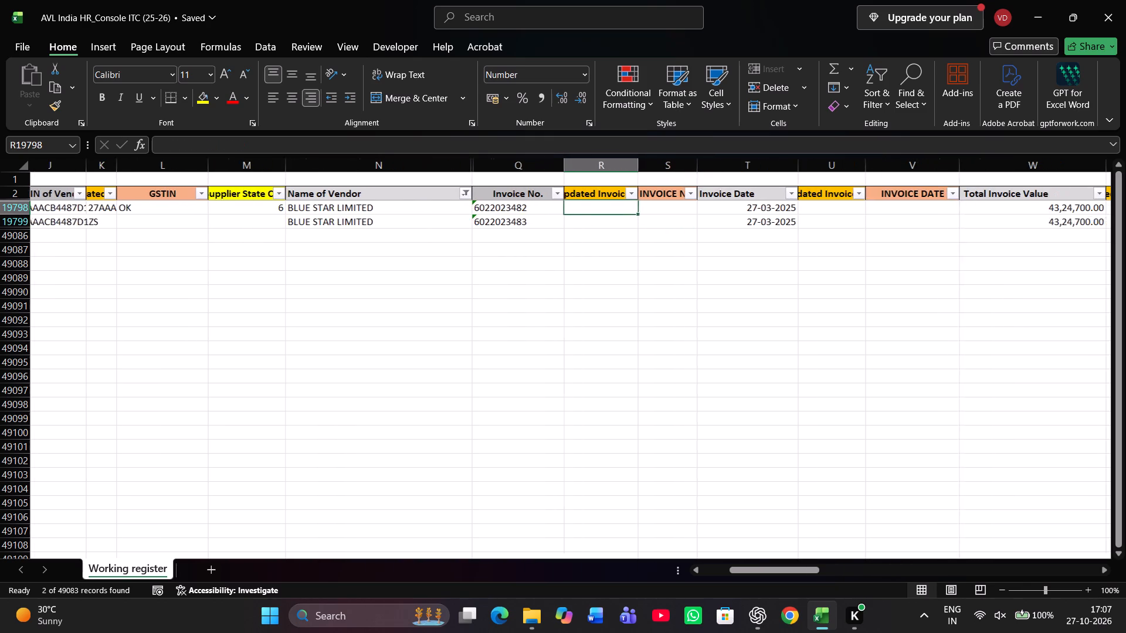
{"action": "scroll", "coordinate": [400, 210], "scroll_direction": "left", "scroll_amount": 1}
{"action": "left_click", "coordinate": [524, 194]}
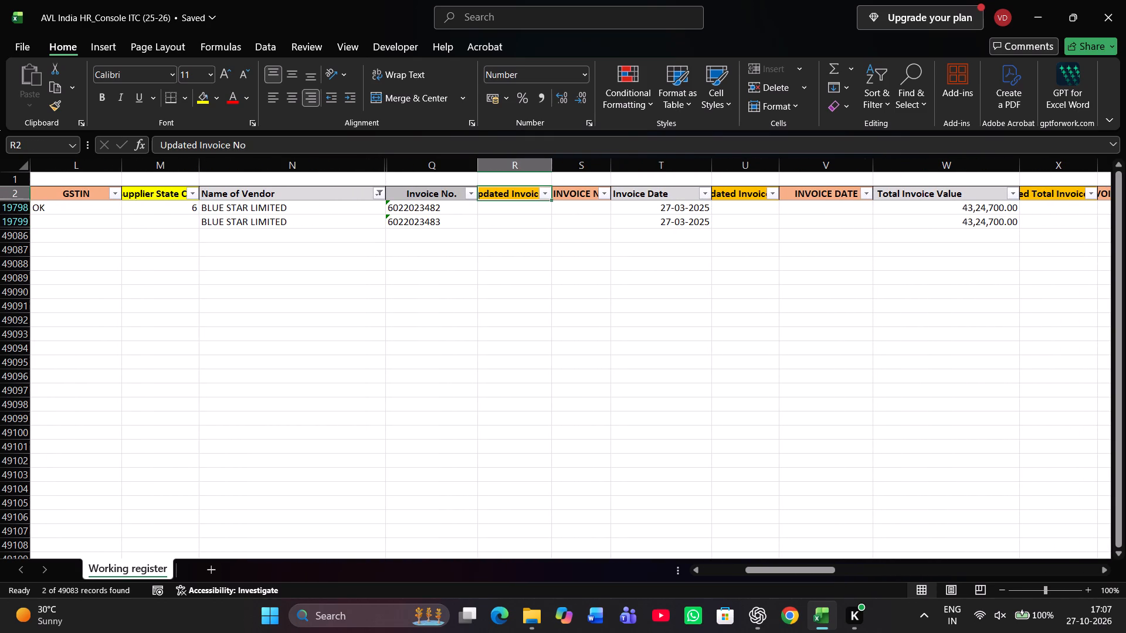
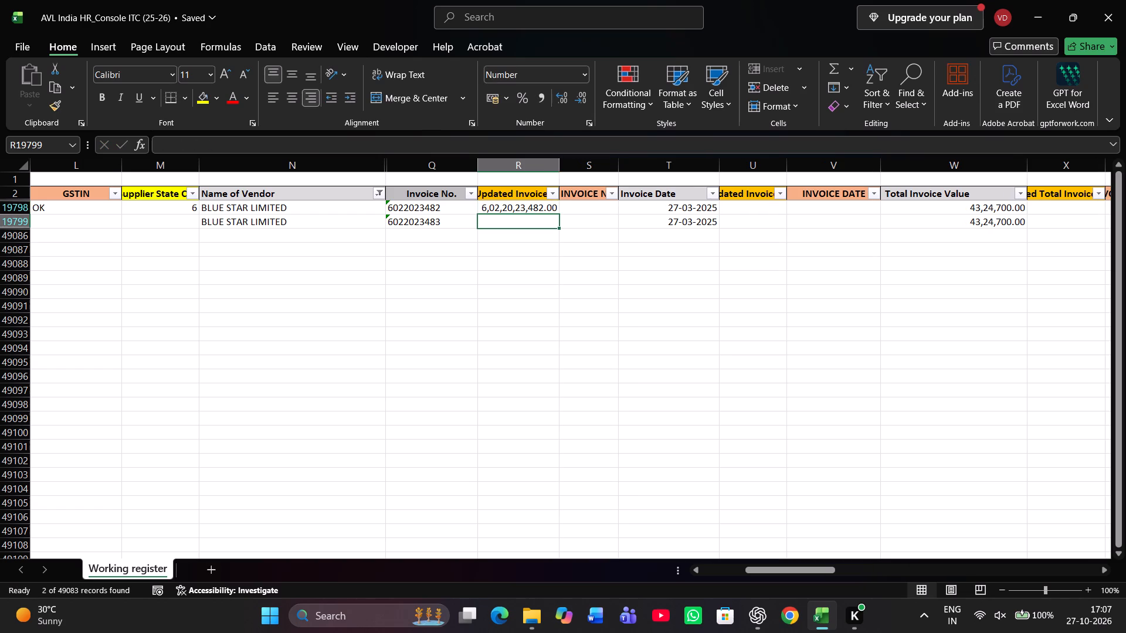
{"action": "key", "text": "Right"}
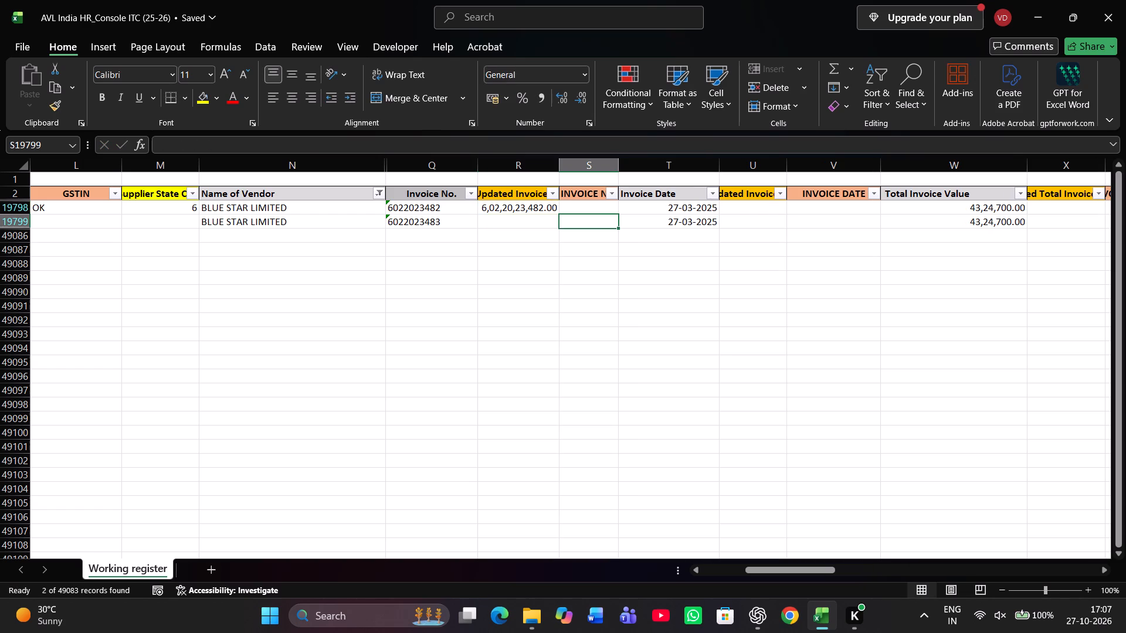
{"action": "key", "text": "Left"}
{"action": "key", "text": "Up"}
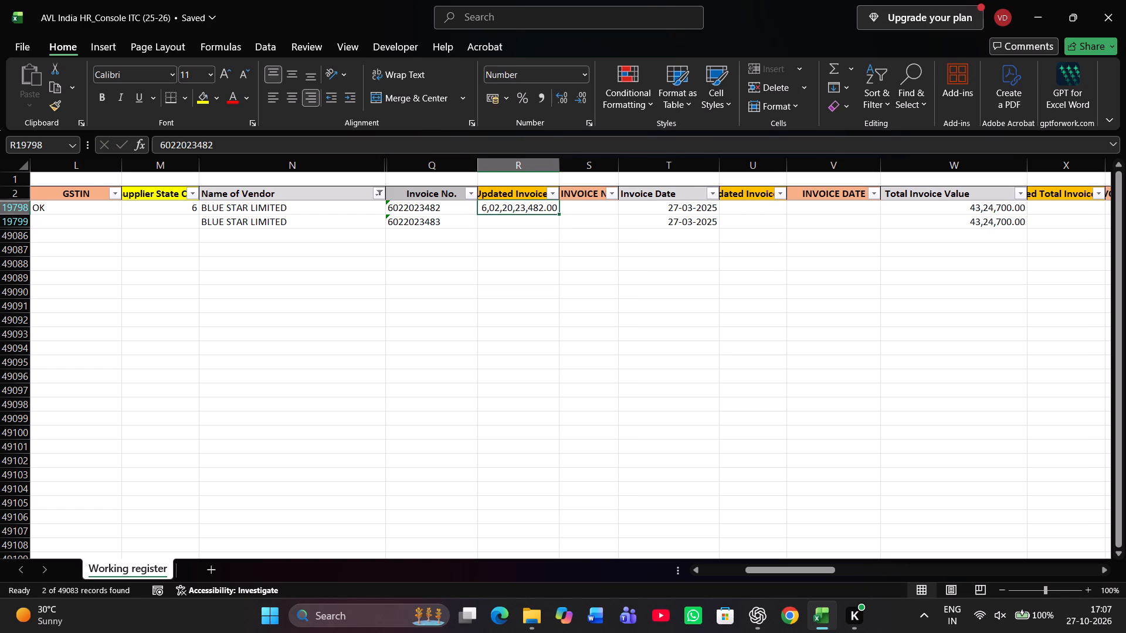
{"action": "right_click", "coordinate": [512, 210]}
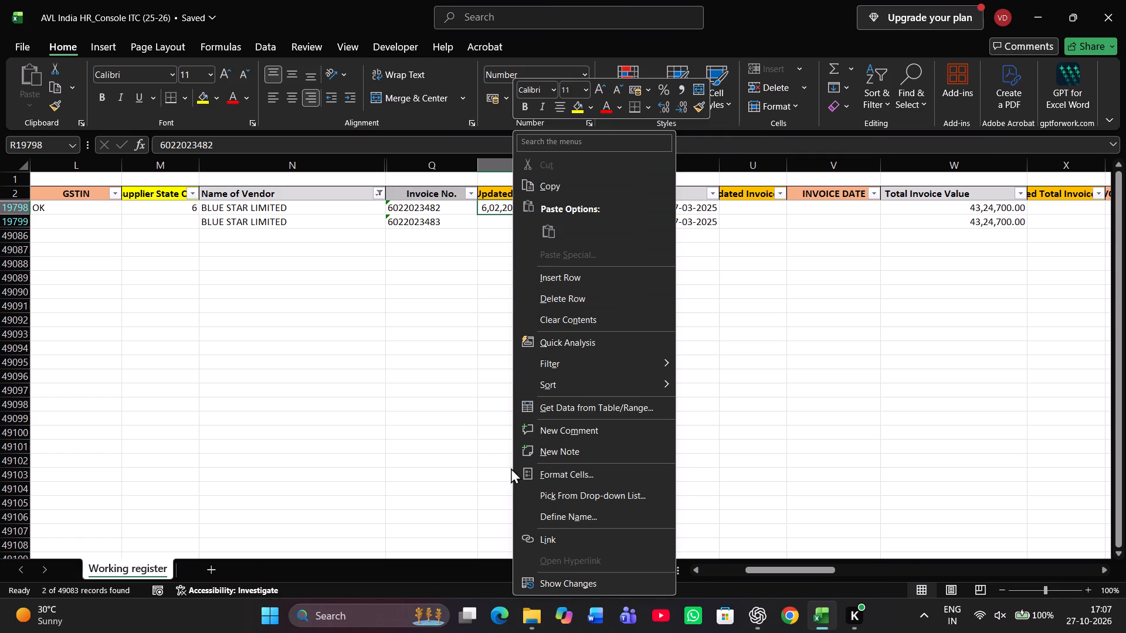
{"action": "left_click", "coordinate": [566, 475]}
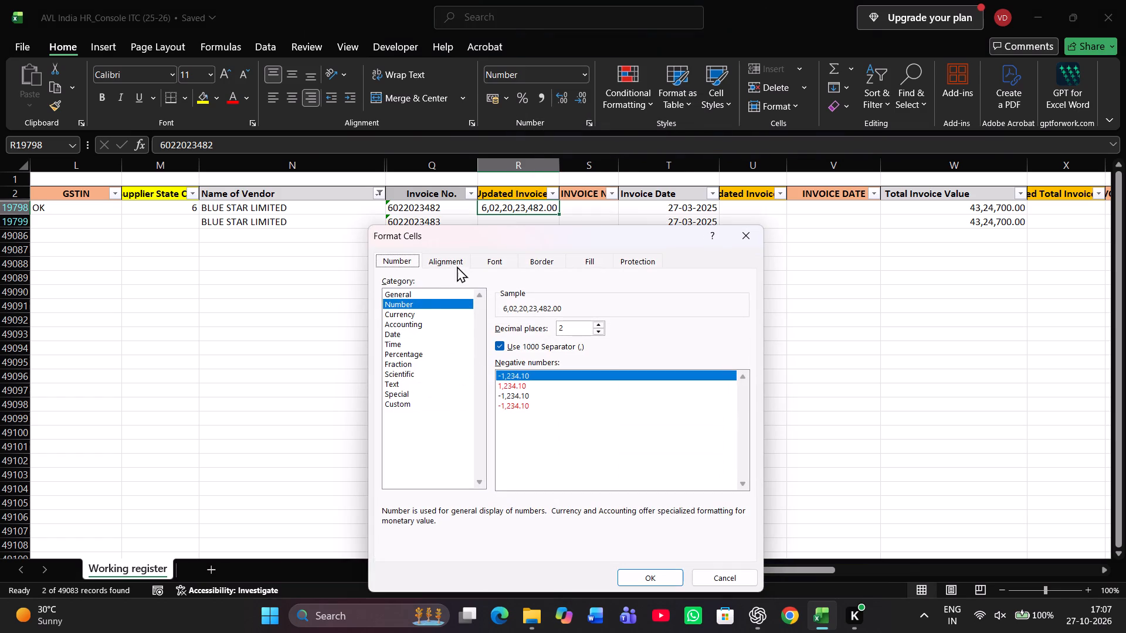
{"action": "left_click", "coordinate": [426, 291]}
{"action": "key", "text": "Return"}
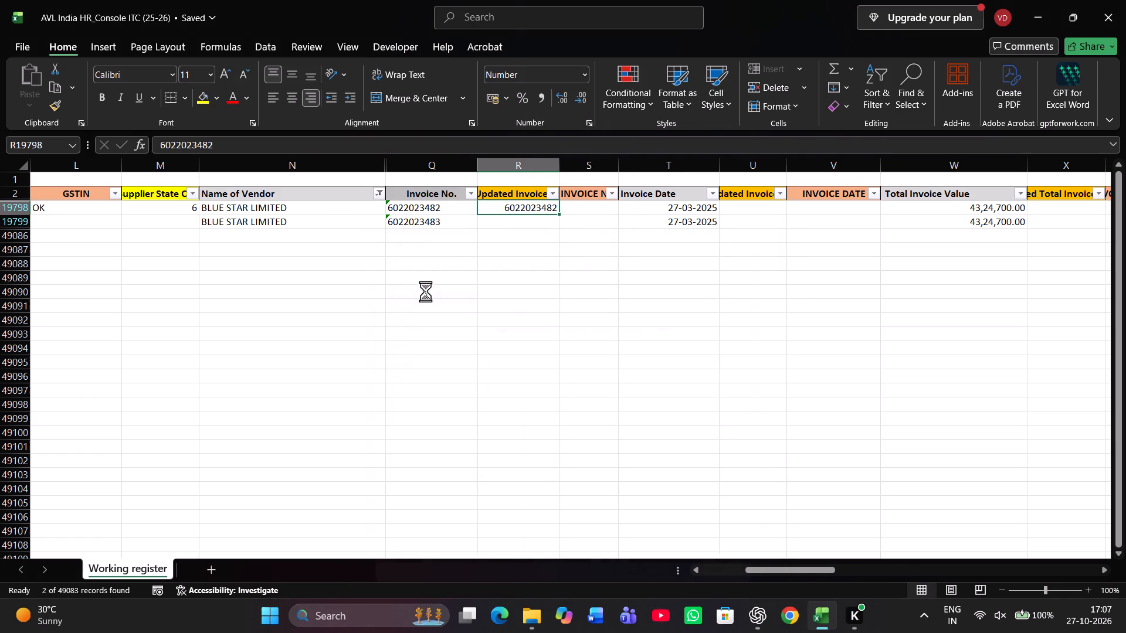
{"action": "left_click", "coordinate": [587, 207]}
{"action": "scroll", "coordinate": [587, 207], "scroll_direction": "left", "scroll_amount": 1}
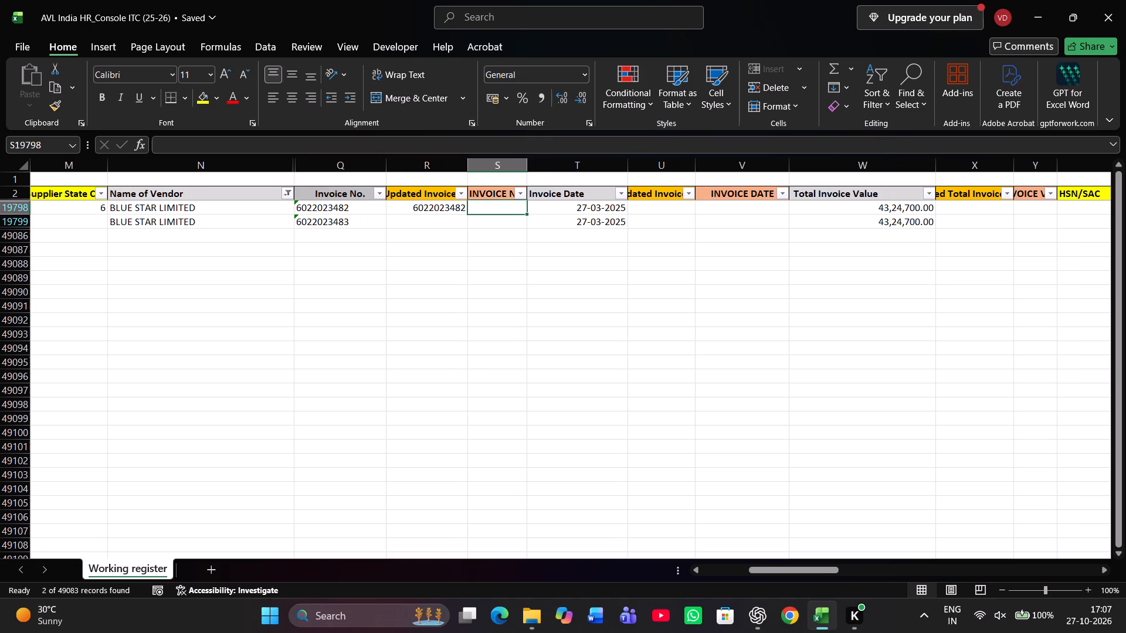
{"action": "left_click", "coordinate": [491, 193]}
{"action": "left_click", "coordinate": [493, 209]}
{"action": "type", "text": "OK"}
{"action": "key", "text": "Return"}
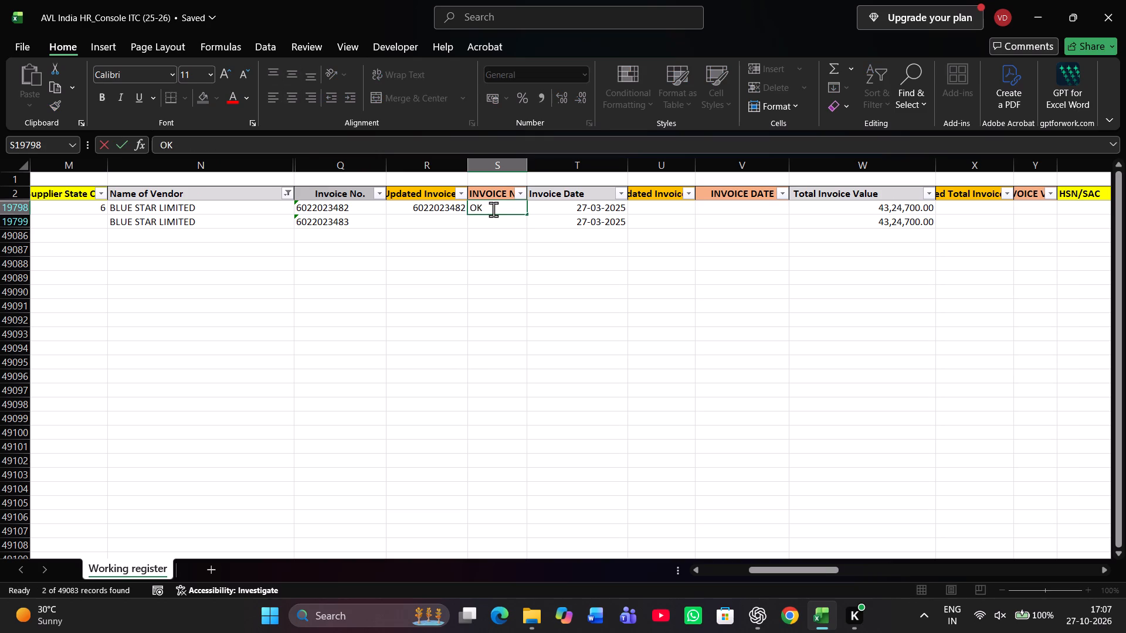
{"action": "left_click", "coordinate": [652, 206]}
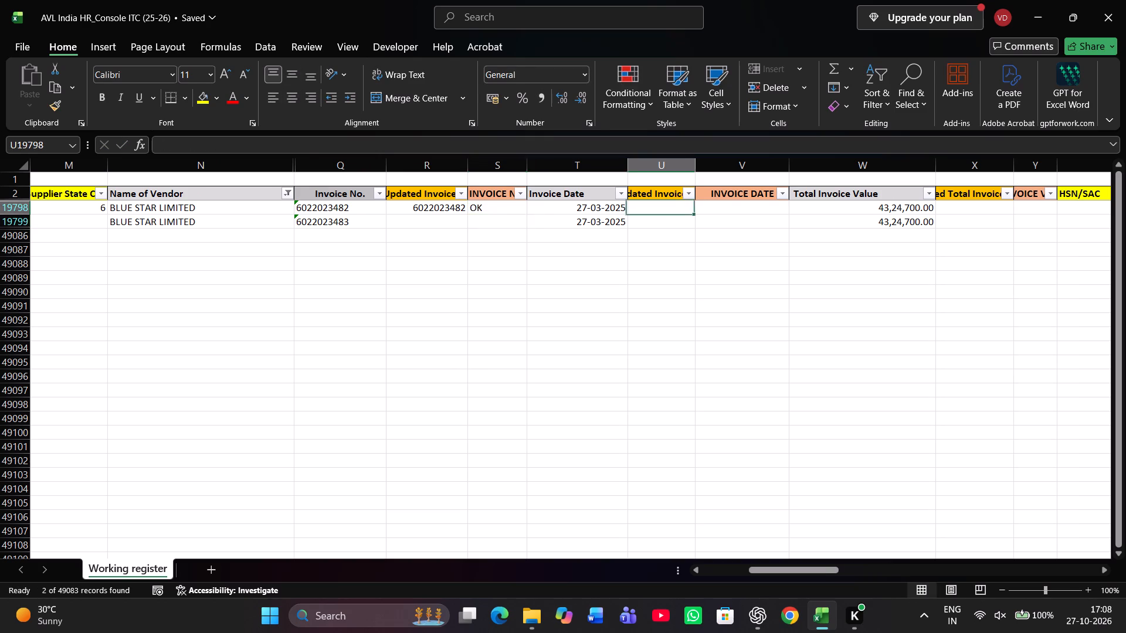
{"action": "scroll", "coordinate": [652, 206], "scroll_direction": "left", "scroll_amount": 3}
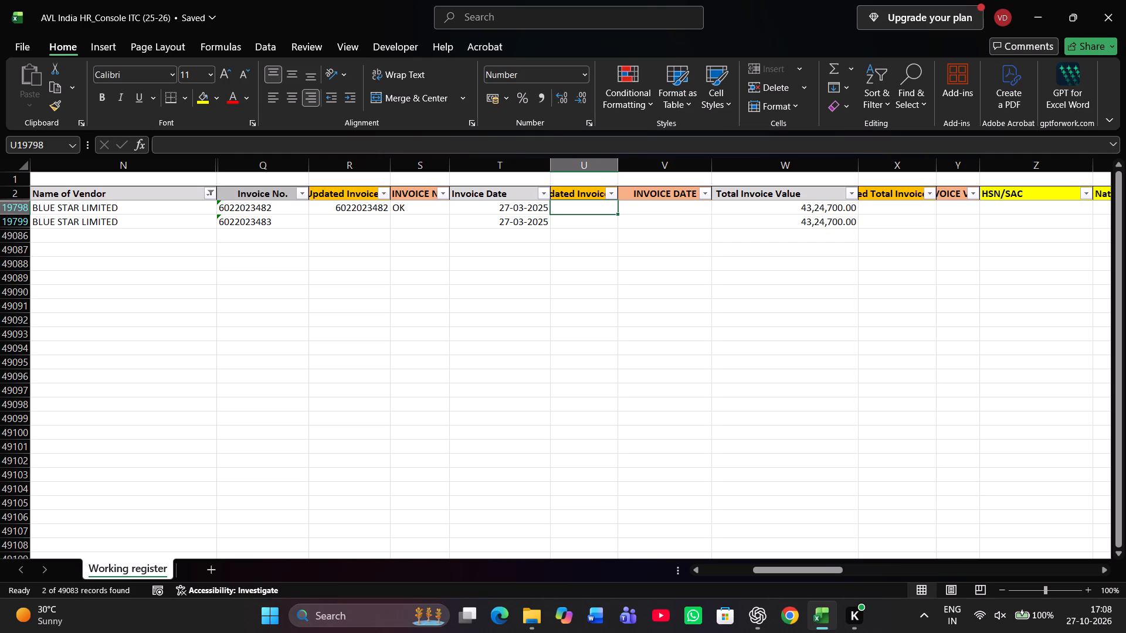
{"action": "type", "text": "27/03/"}
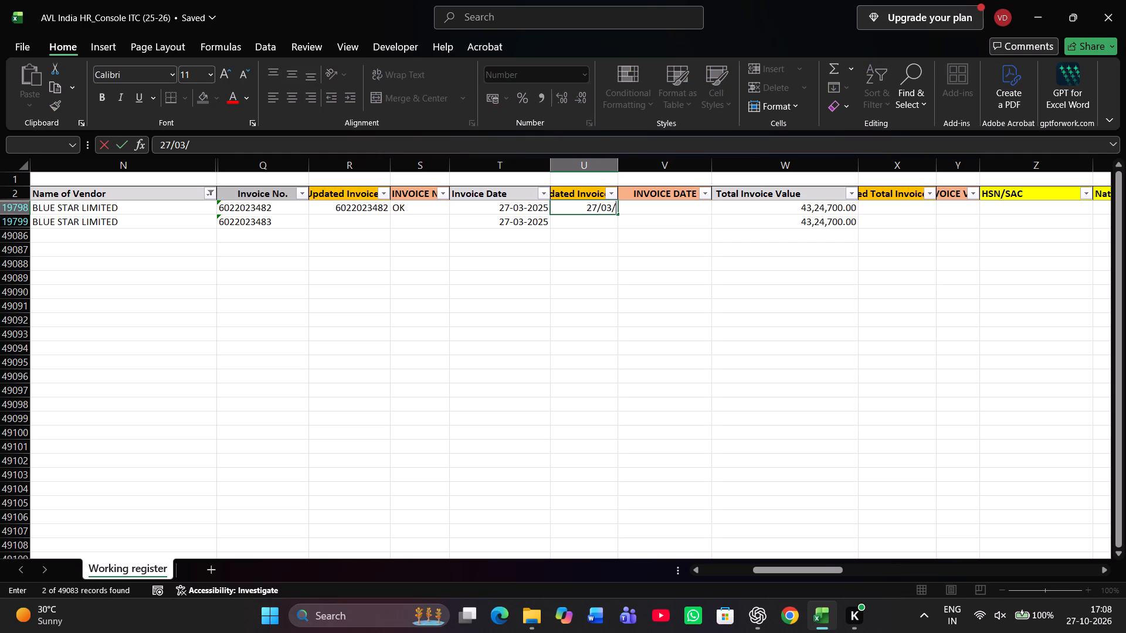
{"action": "type", "text": "2025"}
{"action": "key", "text": "Return"}
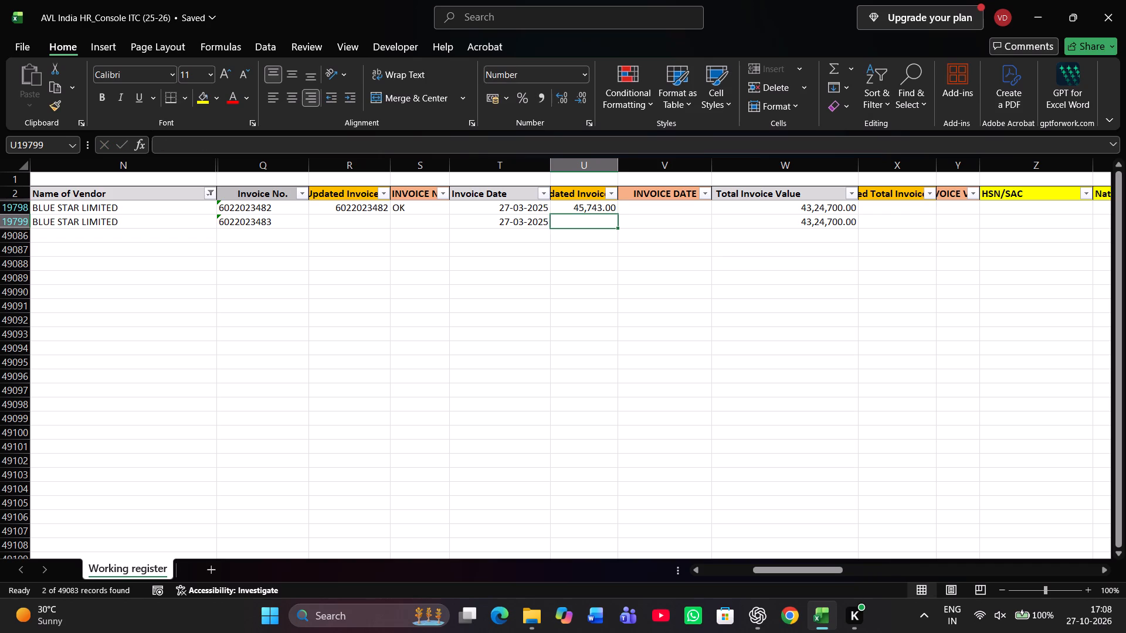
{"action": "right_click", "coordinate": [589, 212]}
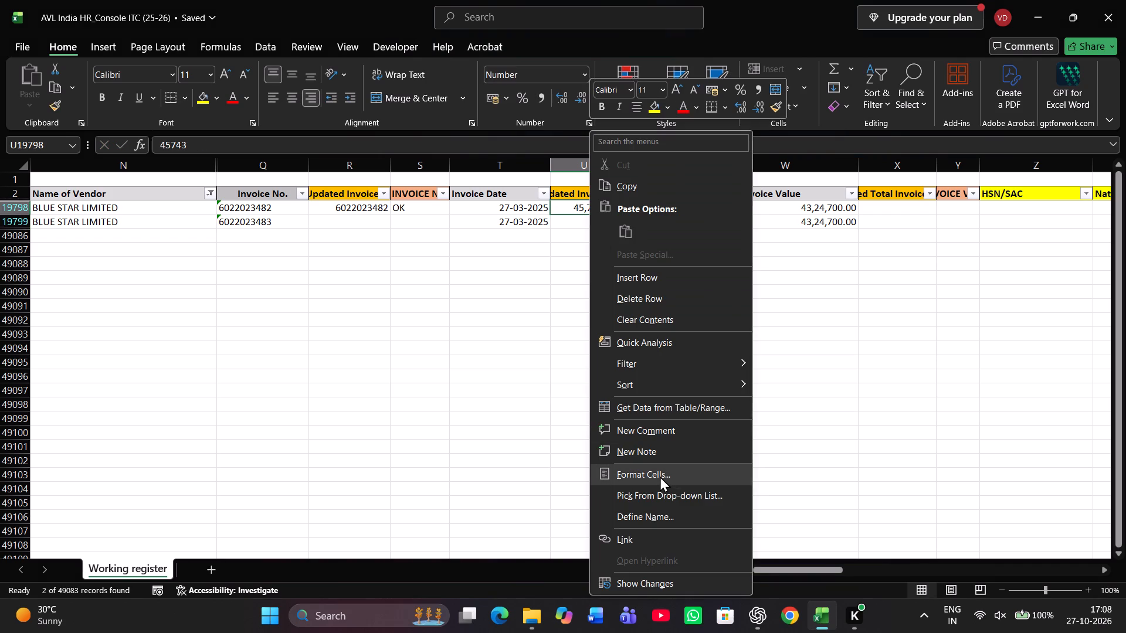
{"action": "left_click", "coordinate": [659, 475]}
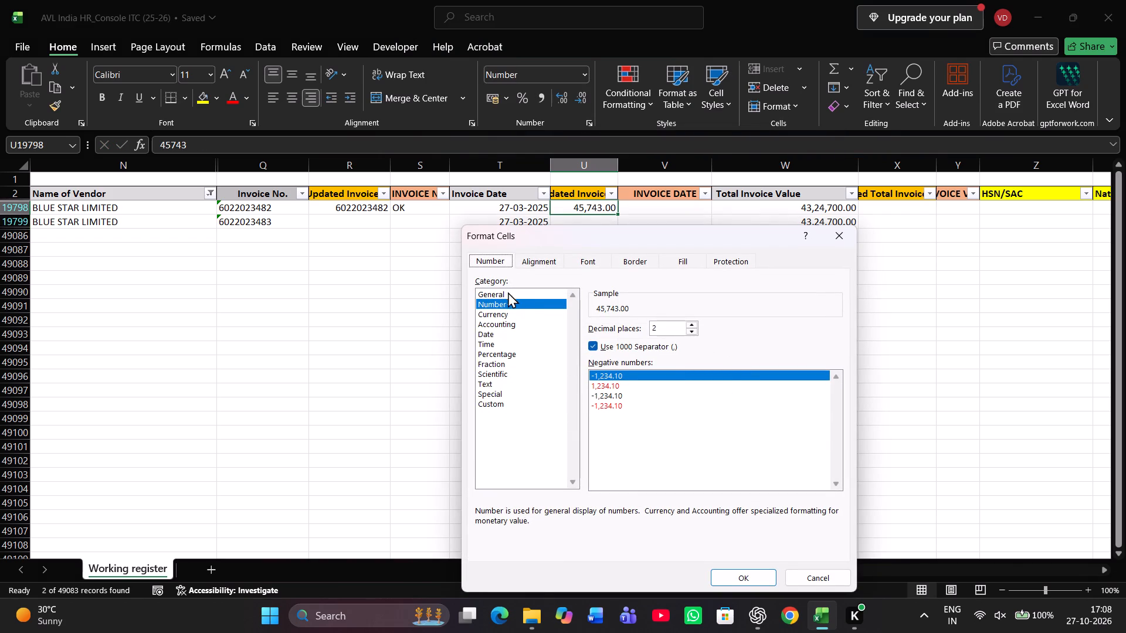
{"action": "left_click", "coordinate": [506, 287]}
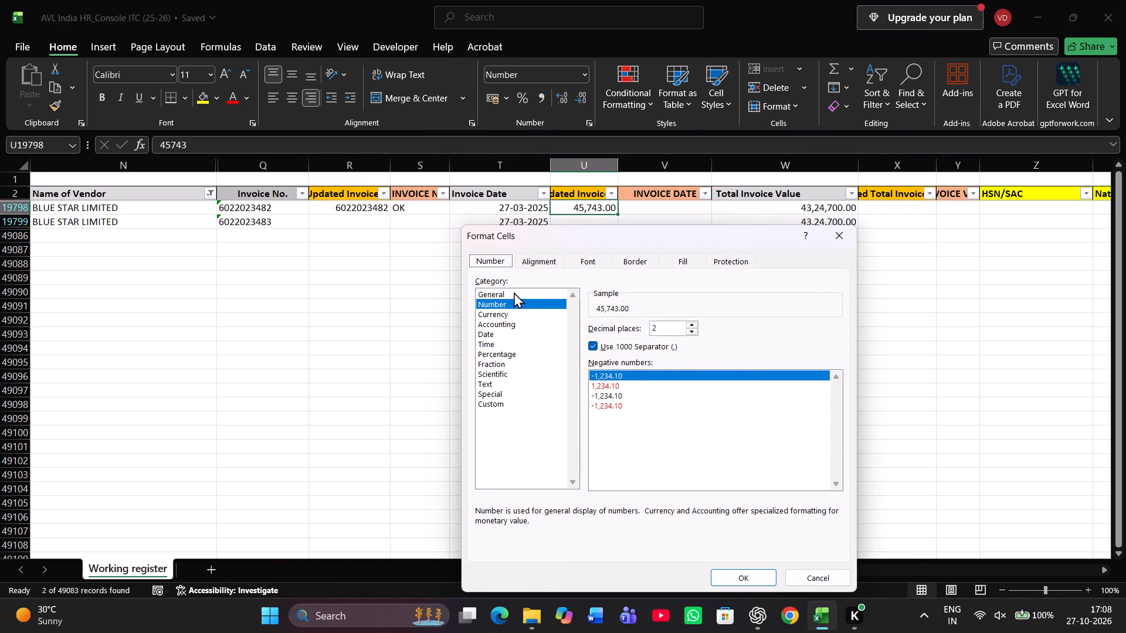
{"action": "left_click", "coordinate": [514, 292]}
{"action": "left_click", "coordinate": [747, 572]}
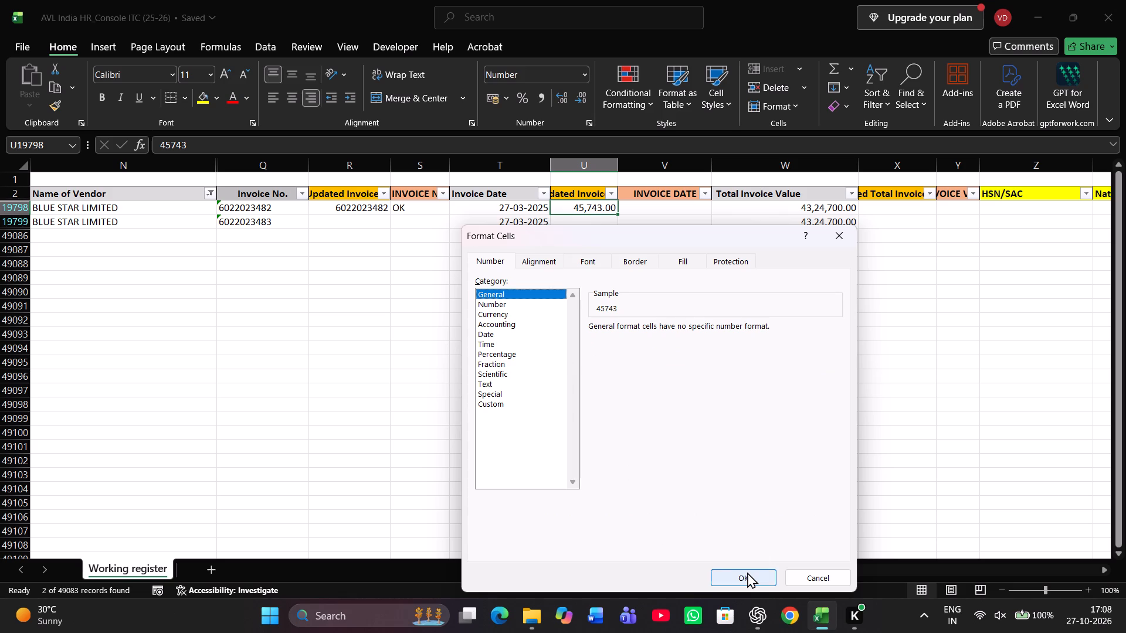
{"action": "right_click", "coordinate": [595, 213]}
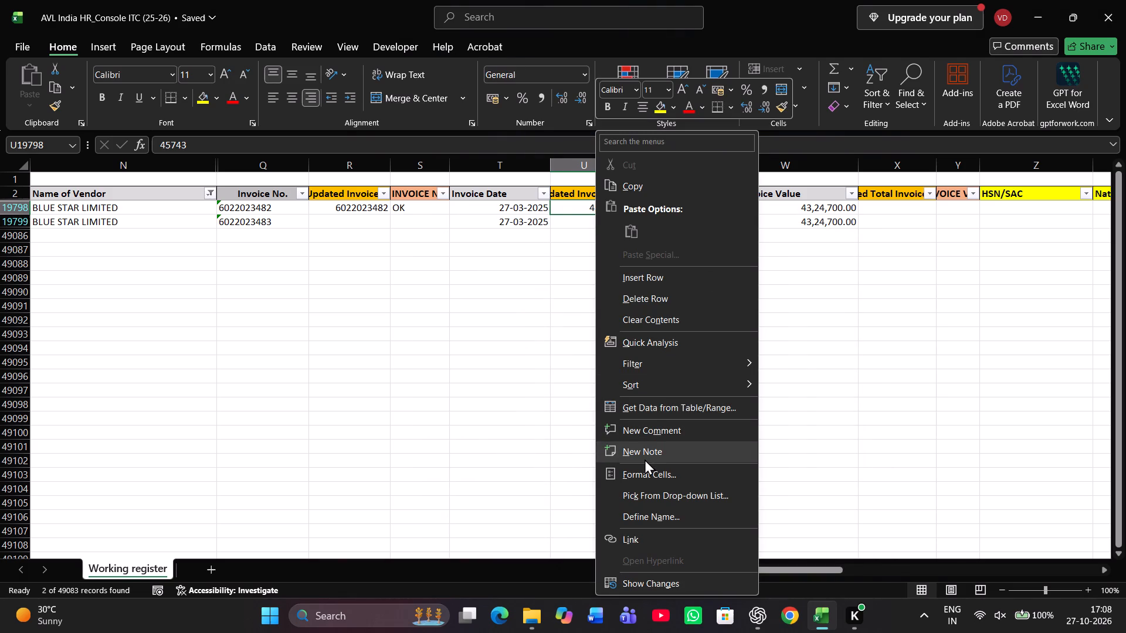
{"action": "left_click", "coordinate": [645, 466]}
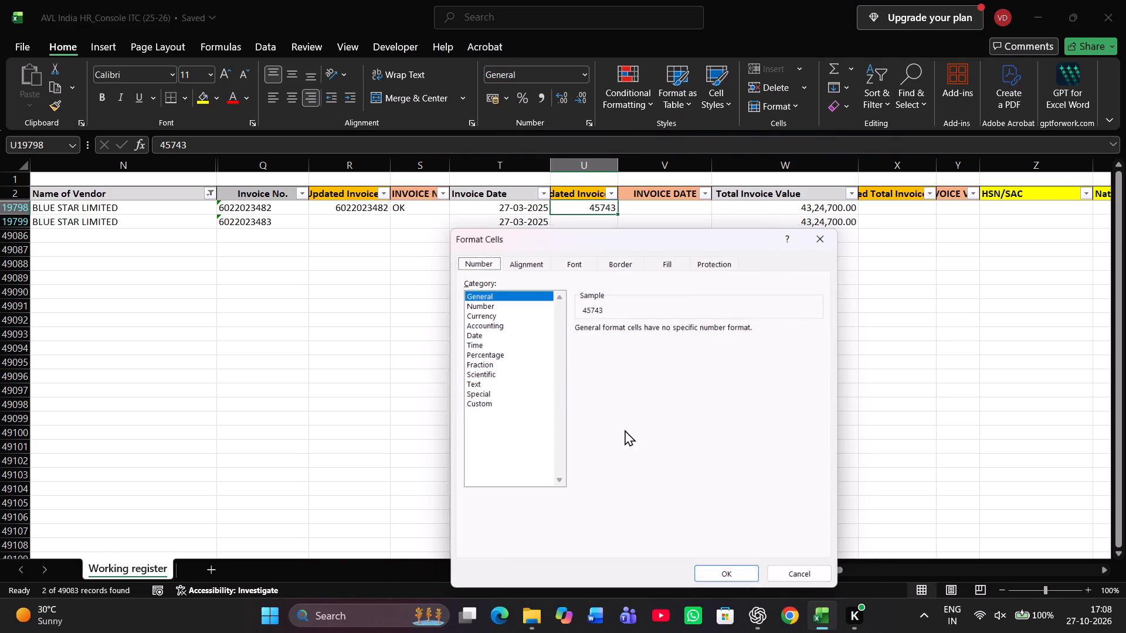
{"action": "left_click", "coordinate": [488, 331]}
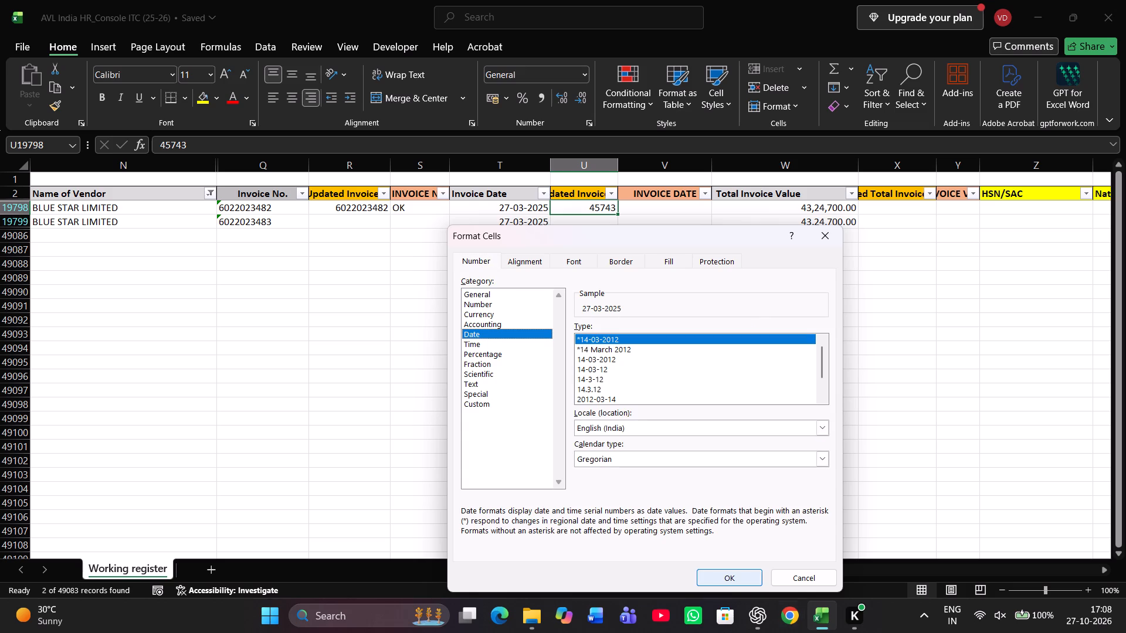
{"action": "left_click", "coordinate": [616, 358]}
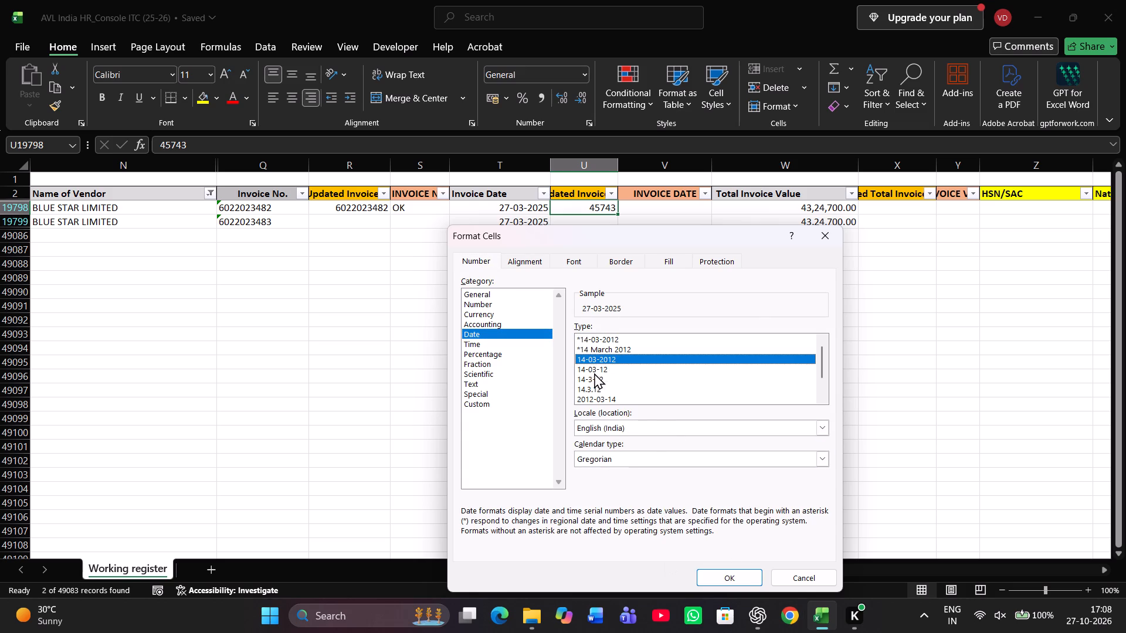
{"action": "left_click", "coordinate": [730, 573]}
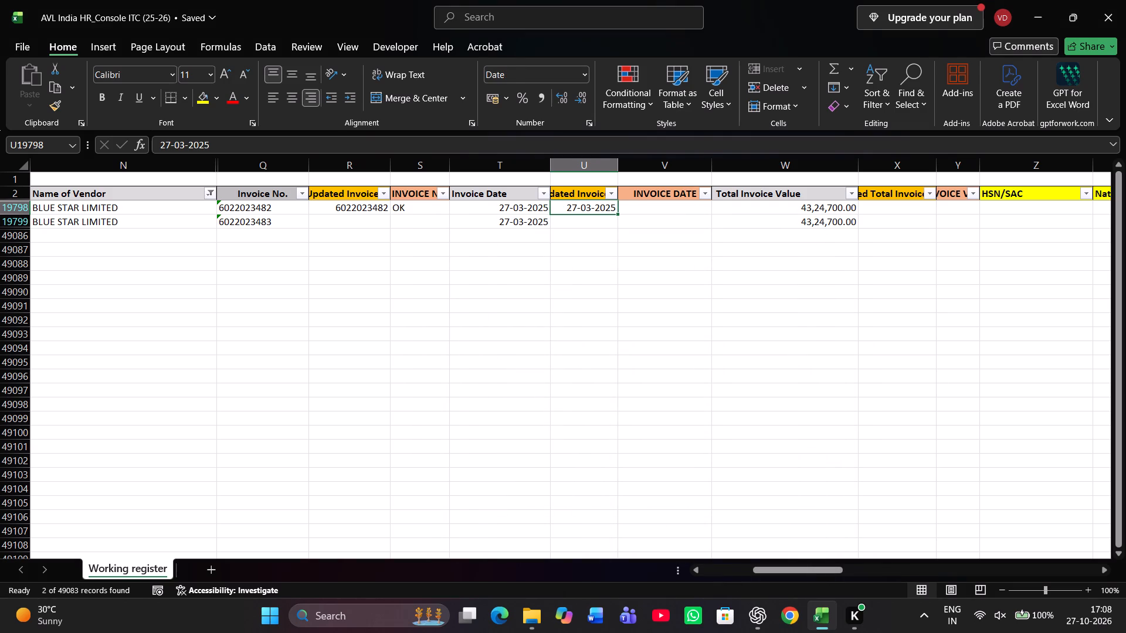
{"action": "left_click", "coordinate": [665, 208]}
{"action": "scroll", "coordinate": [665, 208], "scroll_direction": "left", "scroll_amount": 1}
{"action": "type", "text": "OK"}
{"action": "key", "text": "Return"}
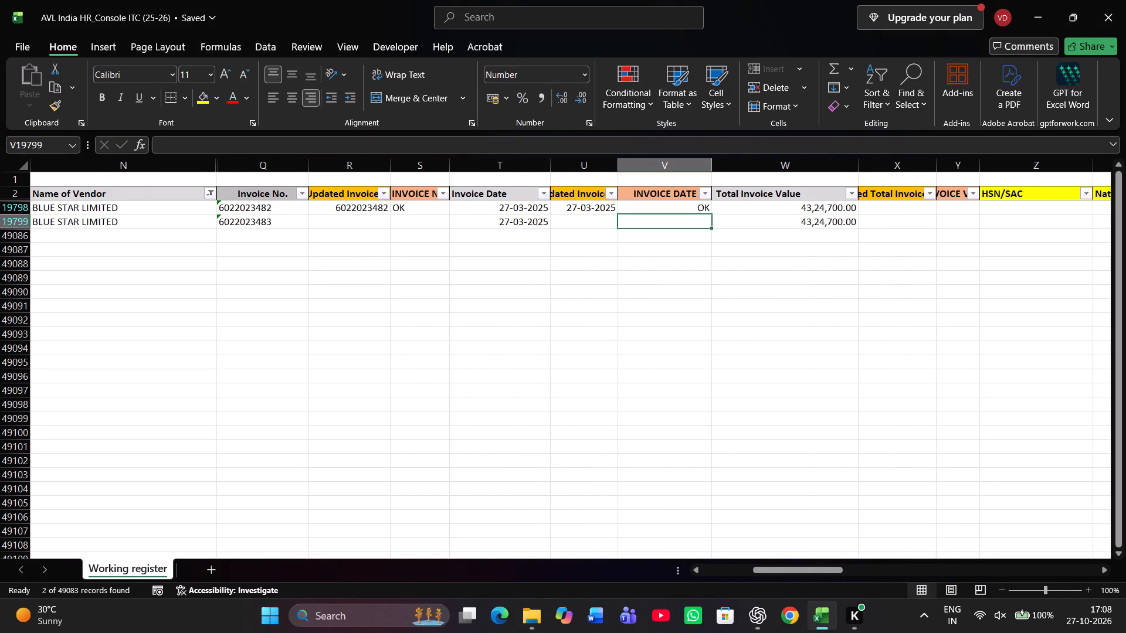
{"action": "key", "text": "Right"}
{"action": "key", "text": "Right"}
{"action": "key", "text": "Up"}
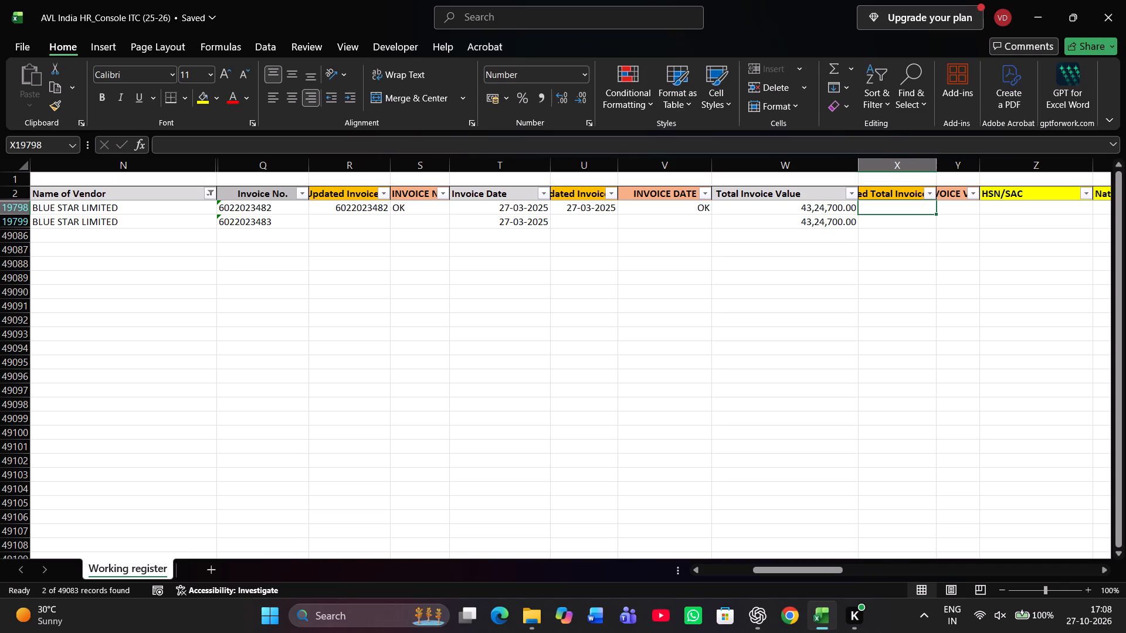
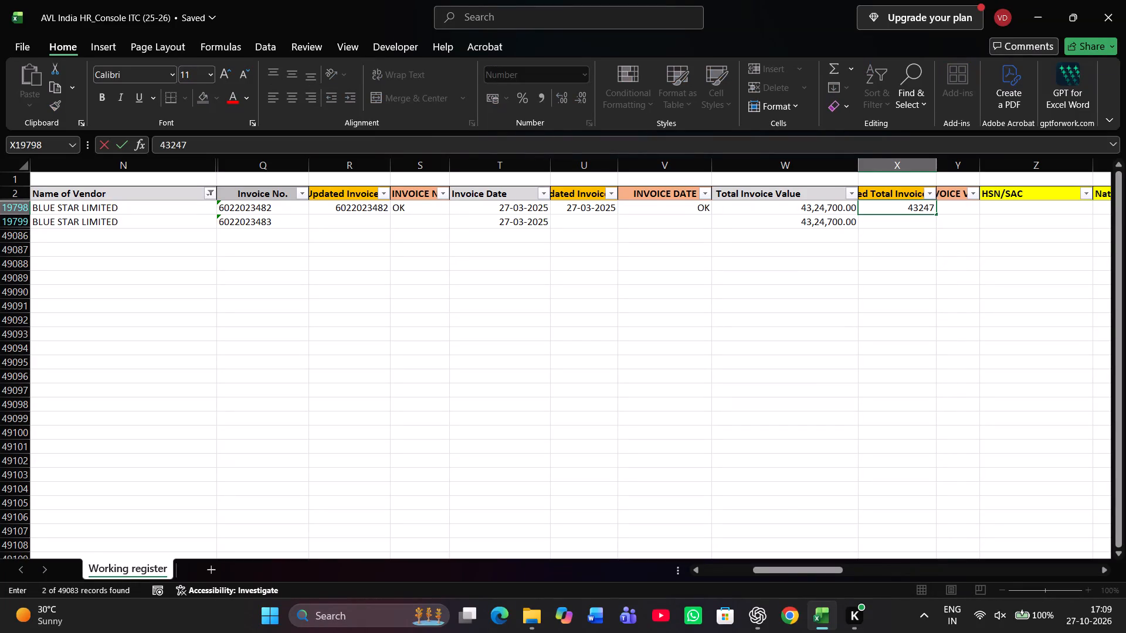
{"action": "type", "text": "00"}
{"action": "key", "text": "Return"}
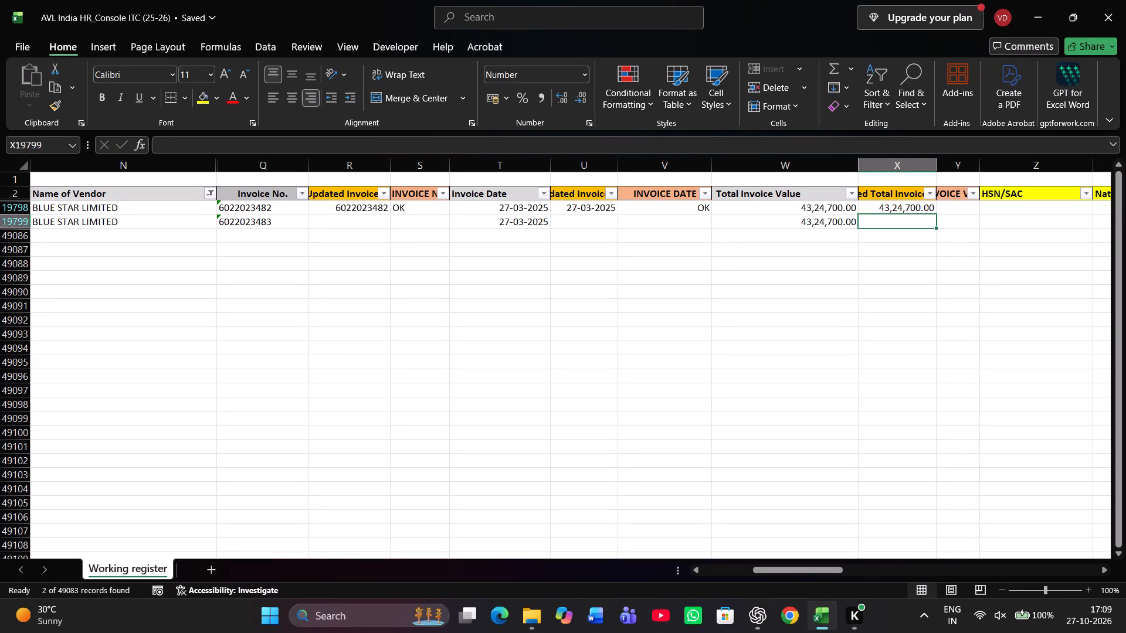
{"action": "key", "text": "Right"}
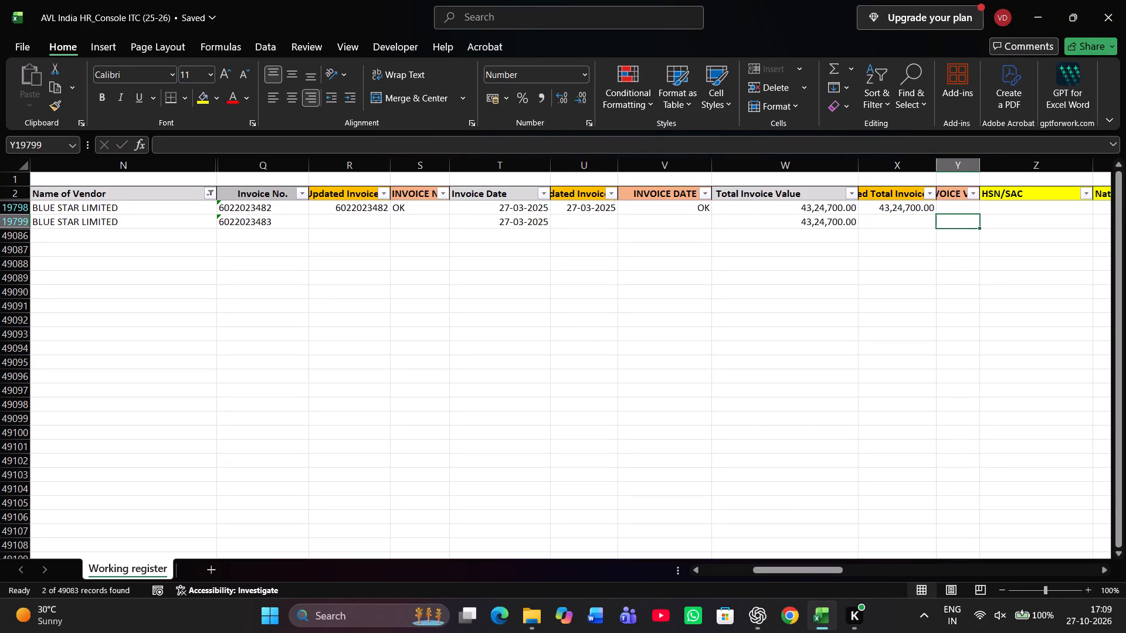
{"action": "key", "text": "Up"}
{"action": "key", "text": "Right"}
{"action": "key", "text": "Right"}
{"action": "key", "text": "Right"}
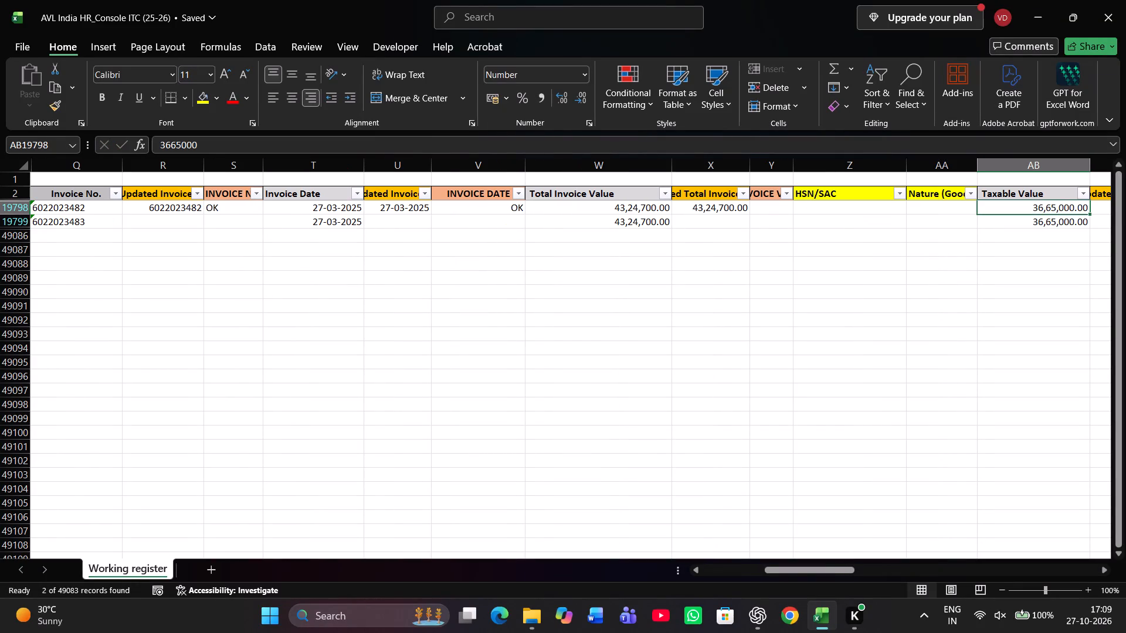
{"action": "key", "text": "Left"}
{"action": "key", "text": "Left"}
{"action": "key", "text": "Left"}
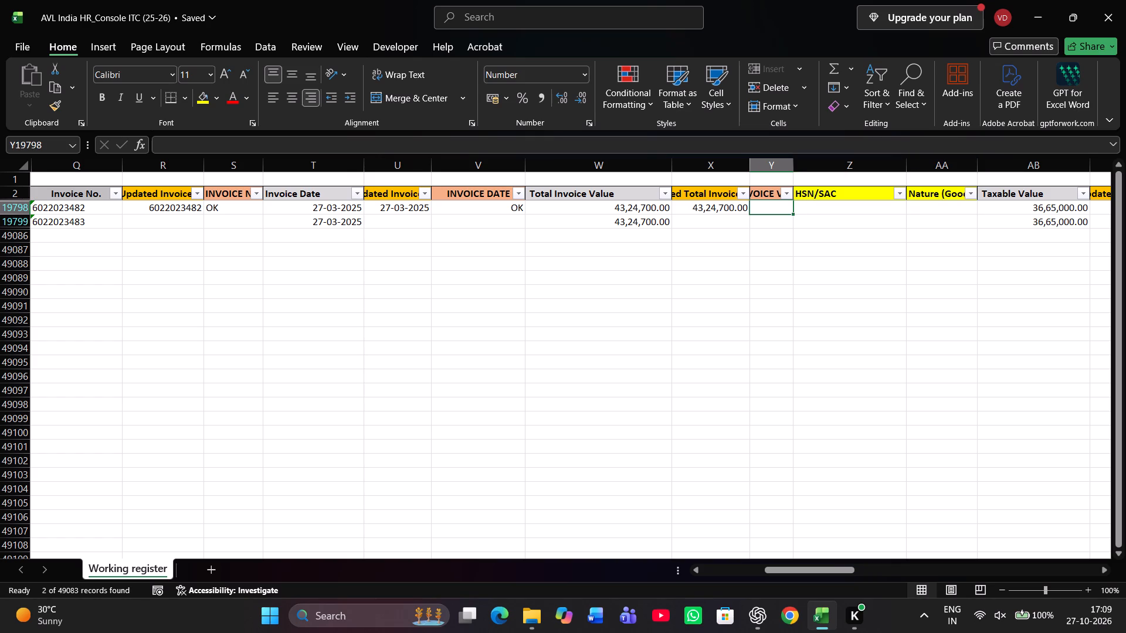
{"action": "left_click", "coordinate": [763, 192]}
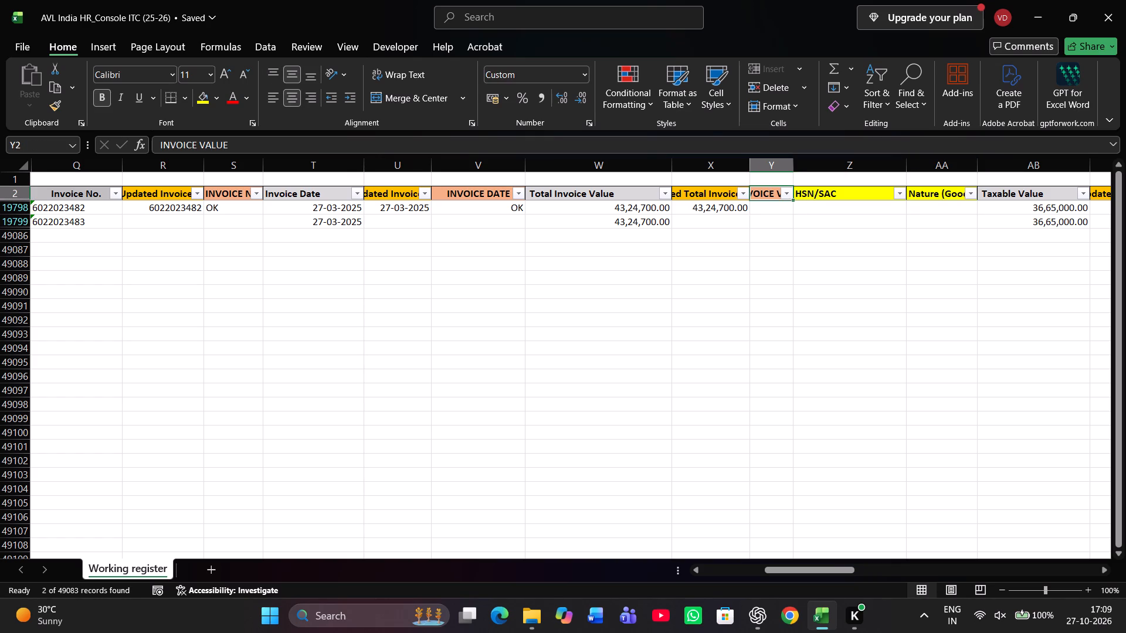
{"action": "left_click", "coordinate": [766, 209]}
{"action": "type", "text": "OK"}
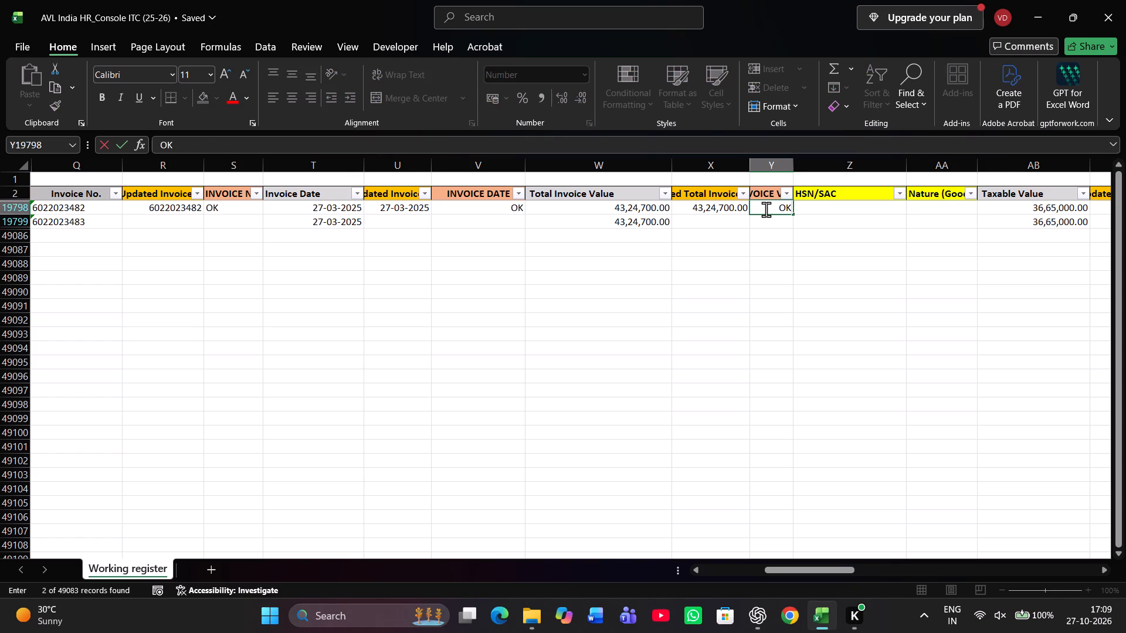
{"action": "key", "text": "Return"}
{"action": "left_click", "coordinate": [832, 207]}
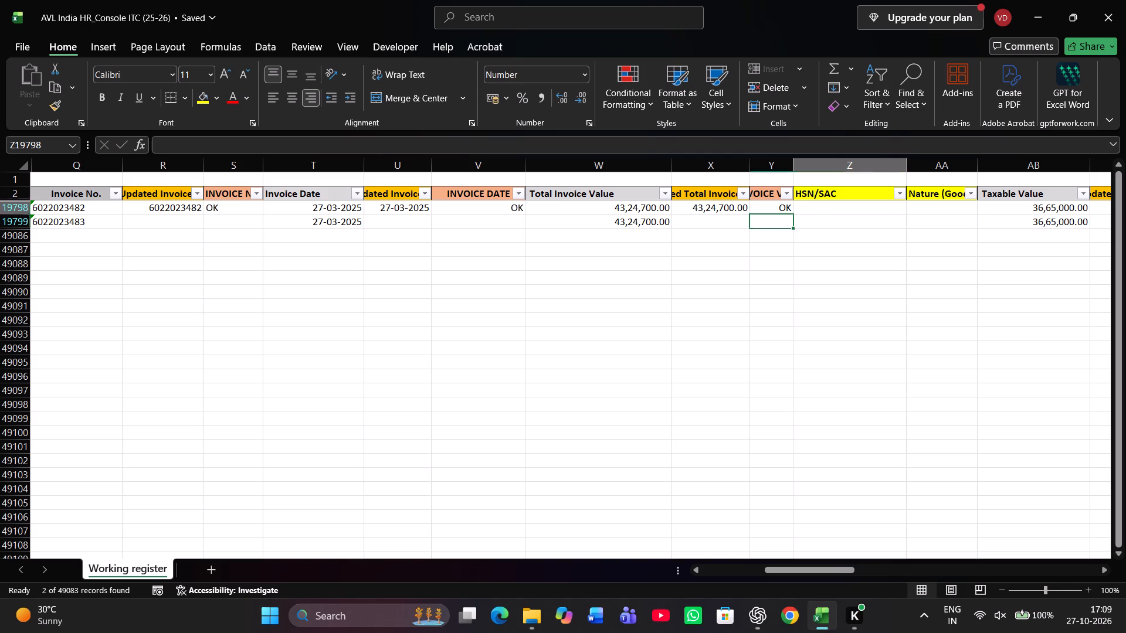
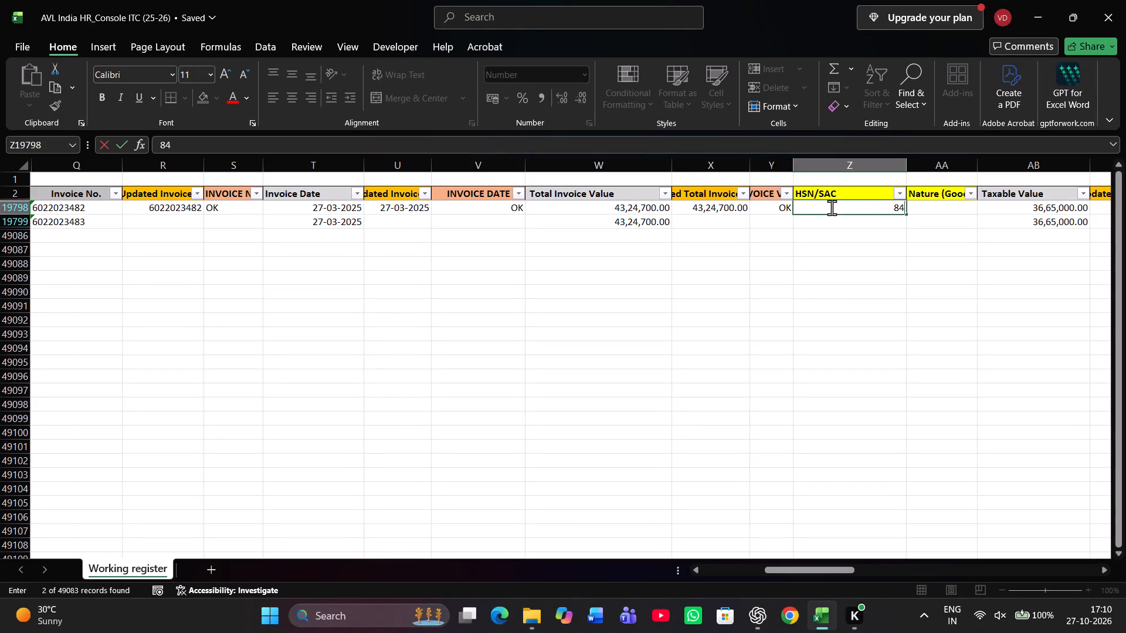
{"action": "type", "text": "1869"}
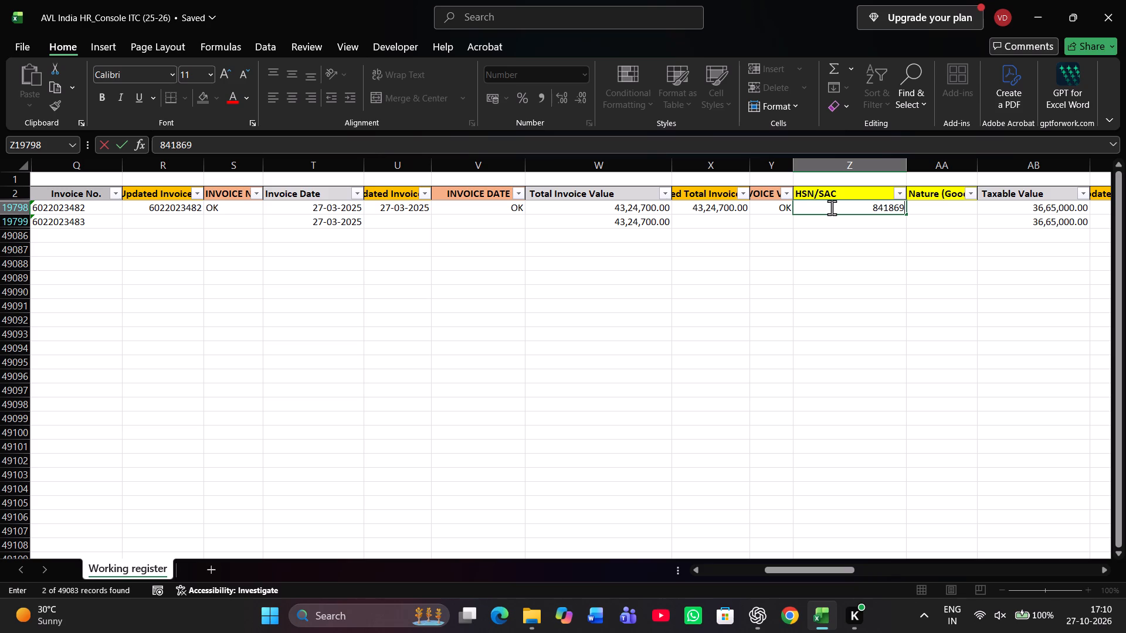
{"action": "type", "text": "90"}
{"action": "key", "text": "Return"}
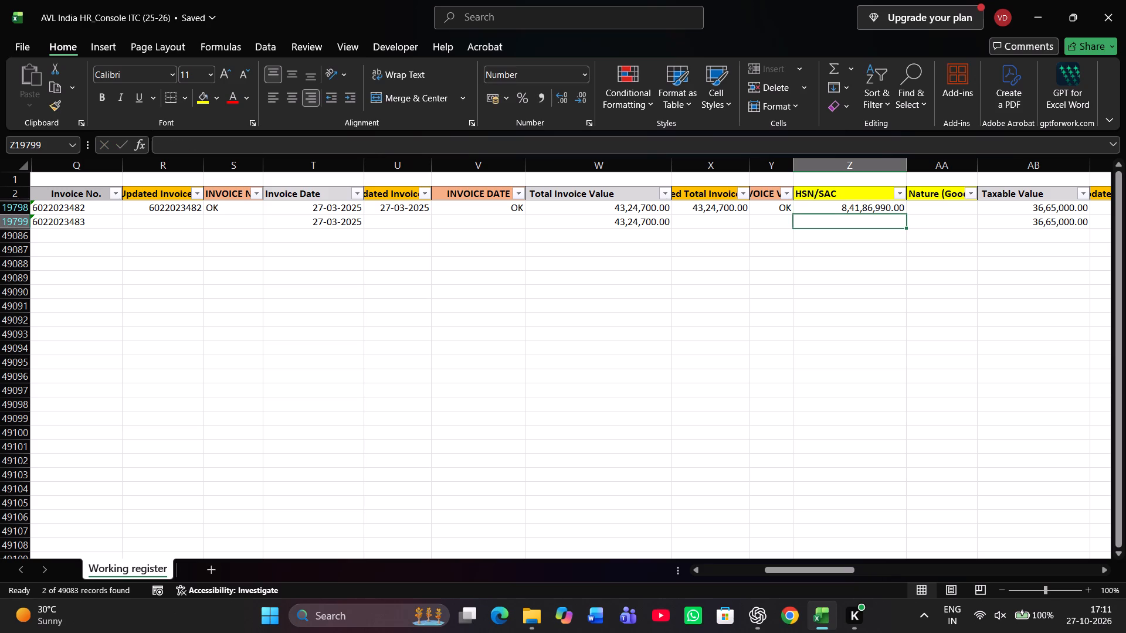
{"action": "right_click", "coordinate": [859, 208]}
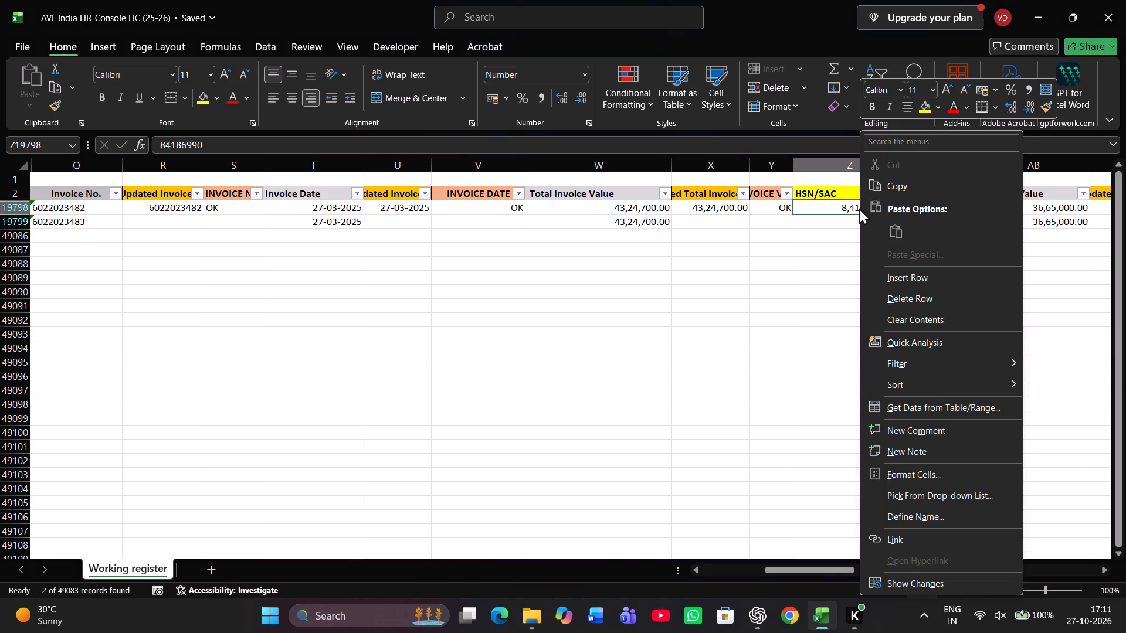
{"action": "left_click", "coordinate": [915, 467]}
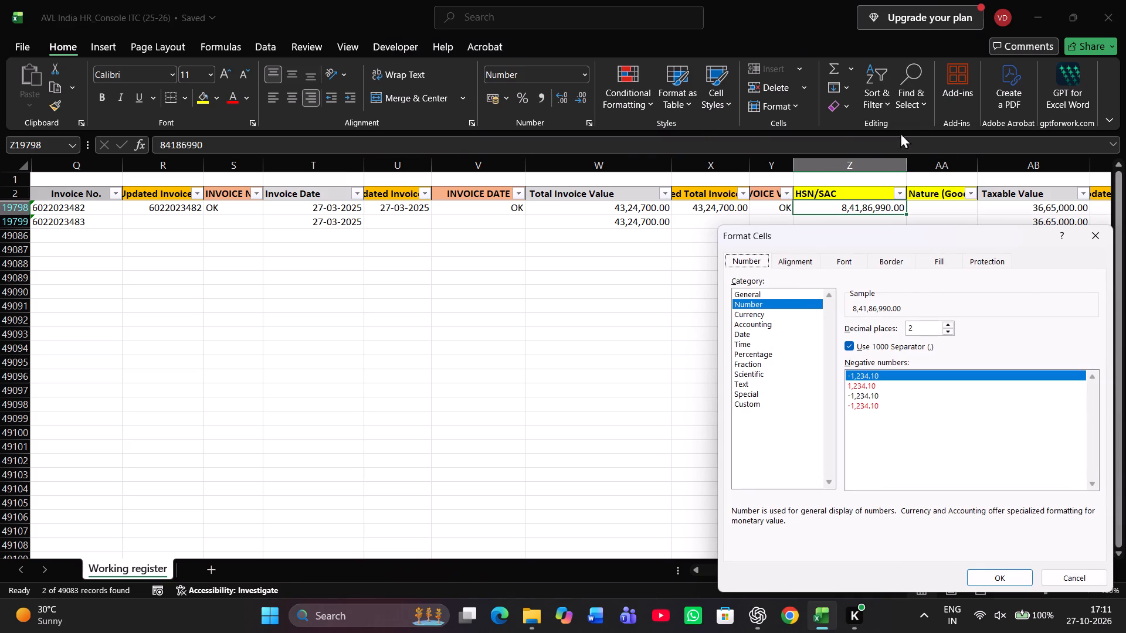
{"action": "left_click", "coordinate": [764, 288]}
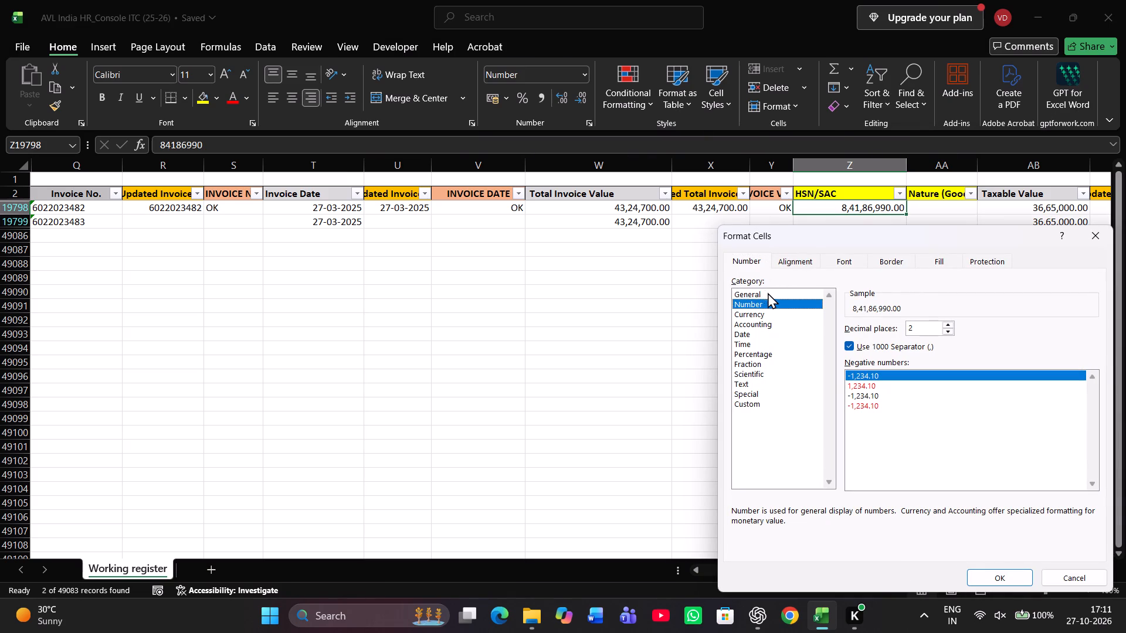
{"action": "left_click", "coordinate": [768, 292]}
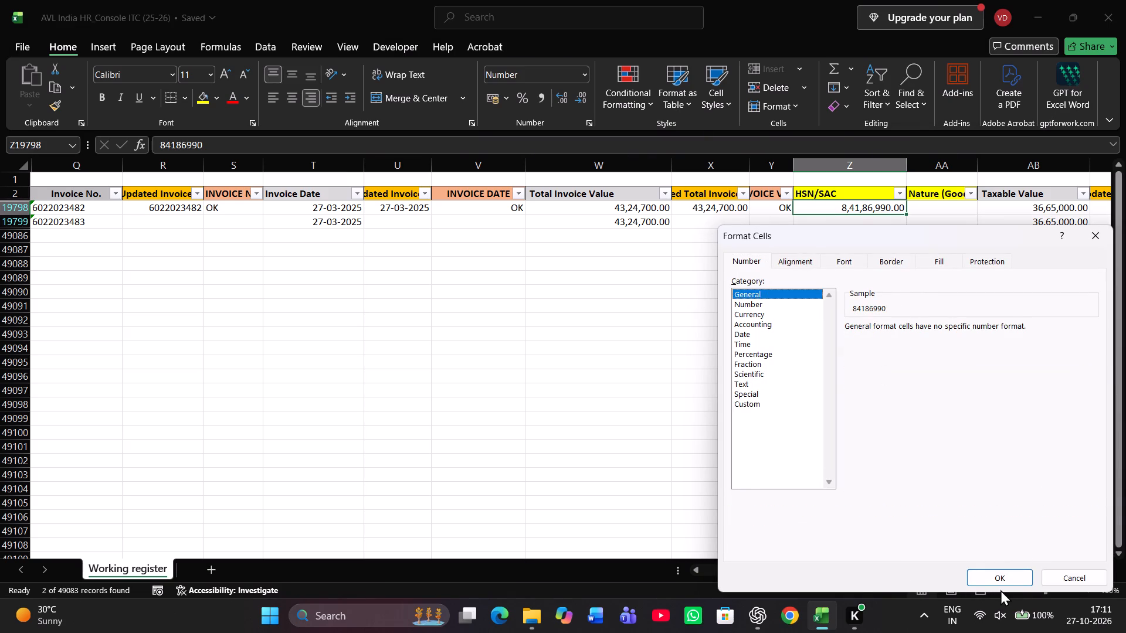
{"action": "left_click", "coordinate": [1019, 577]}
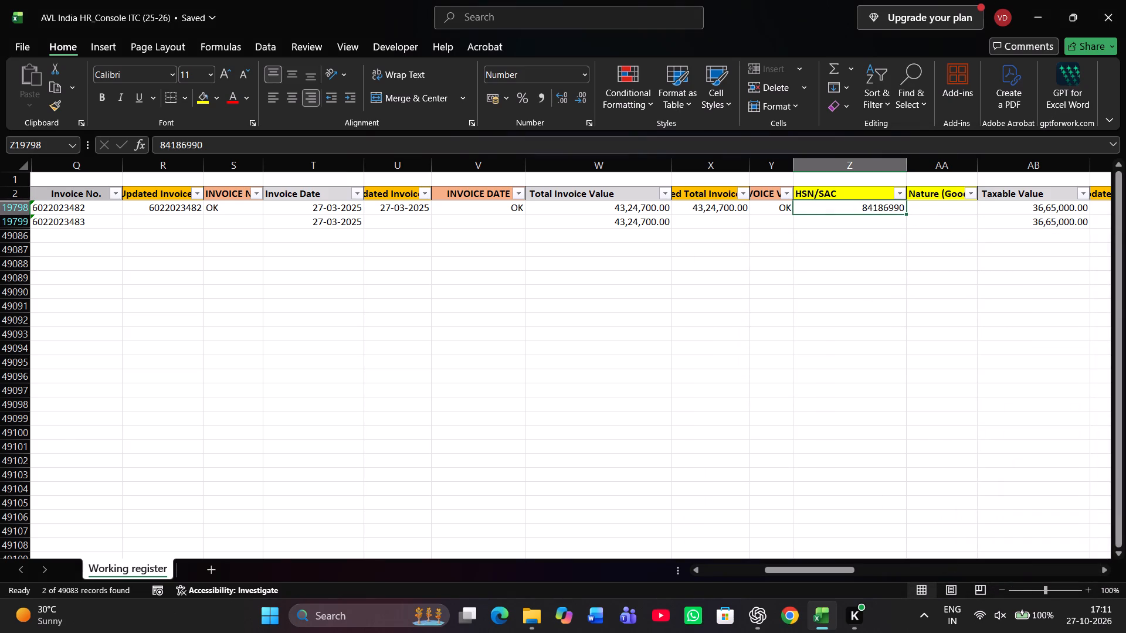
{"action": "scroll", "coordinate": [978, 345], "scroll_direction": "left", "scroll_amount": 3}
{"action": "left_click", "coordinate": [717, 208]}
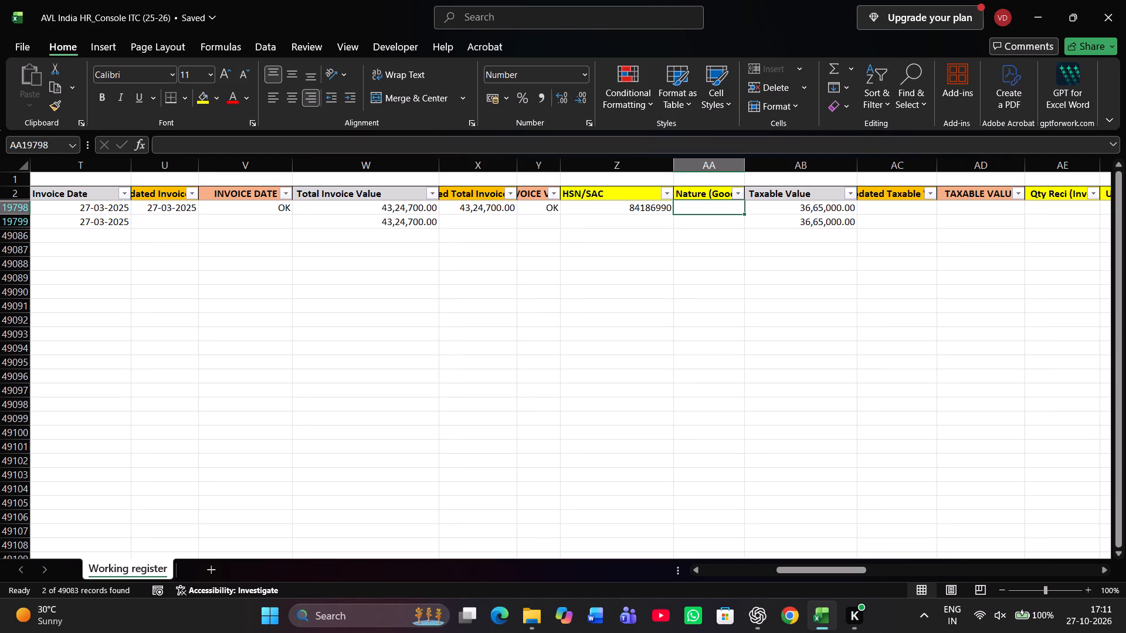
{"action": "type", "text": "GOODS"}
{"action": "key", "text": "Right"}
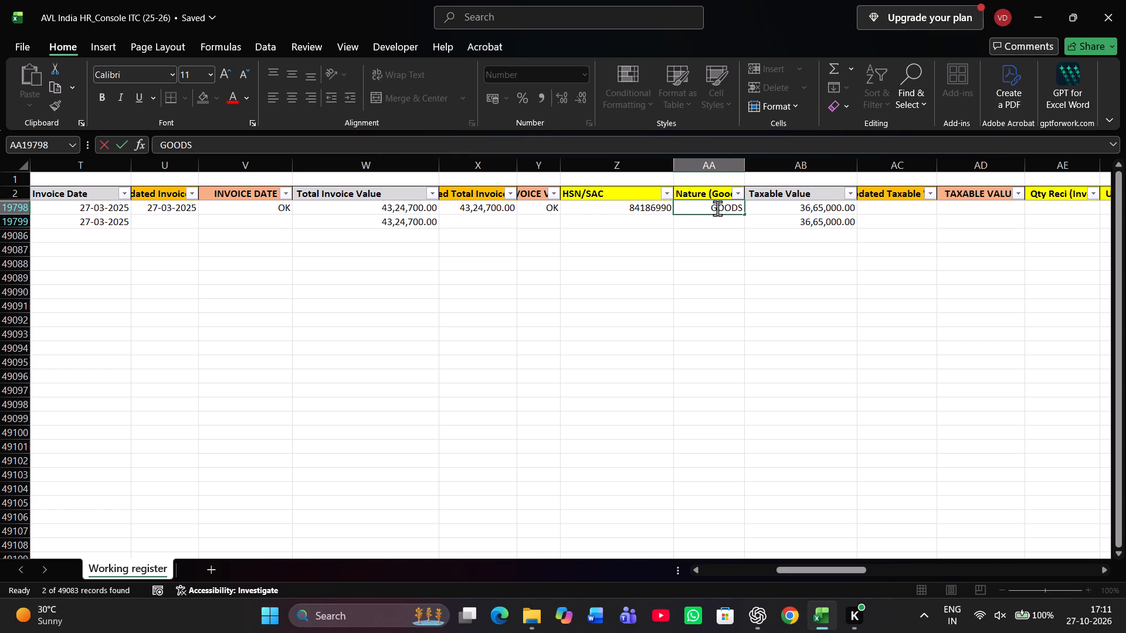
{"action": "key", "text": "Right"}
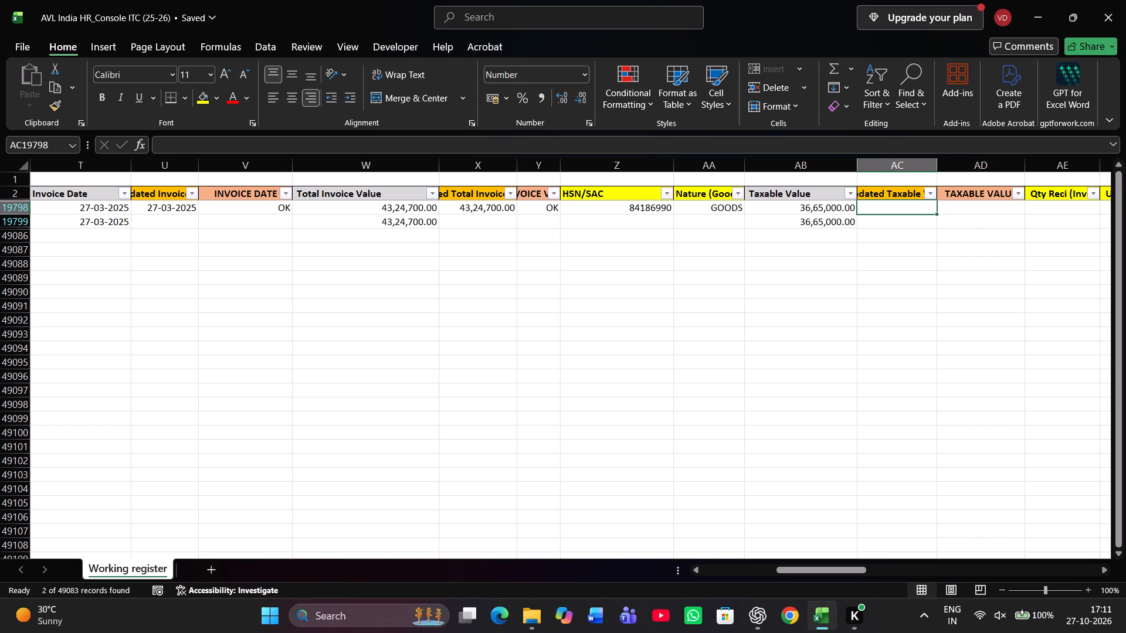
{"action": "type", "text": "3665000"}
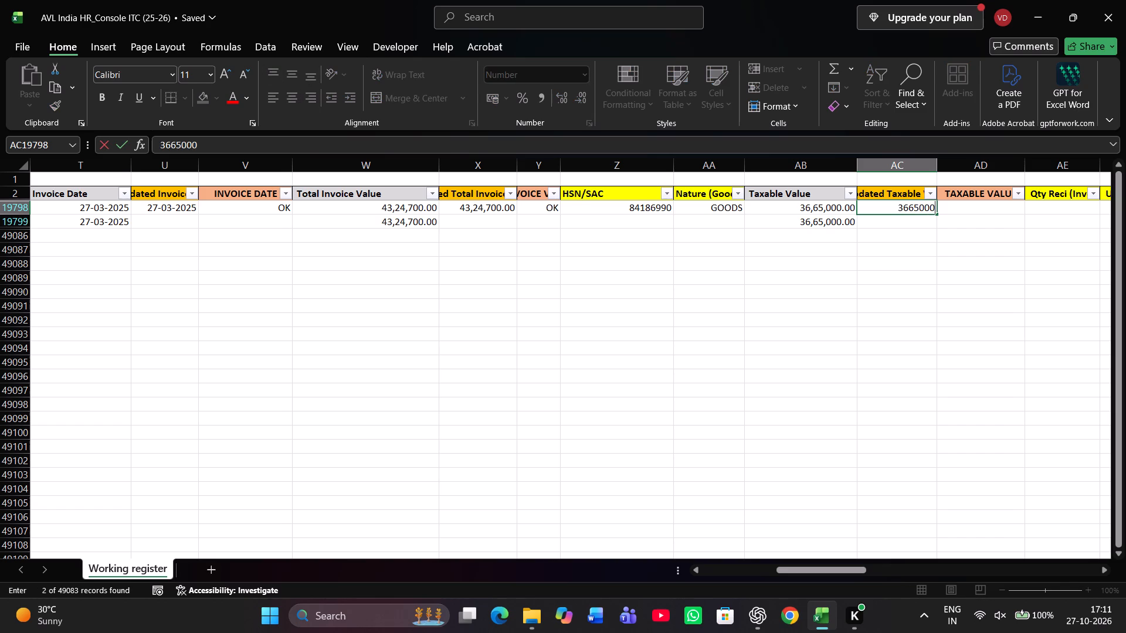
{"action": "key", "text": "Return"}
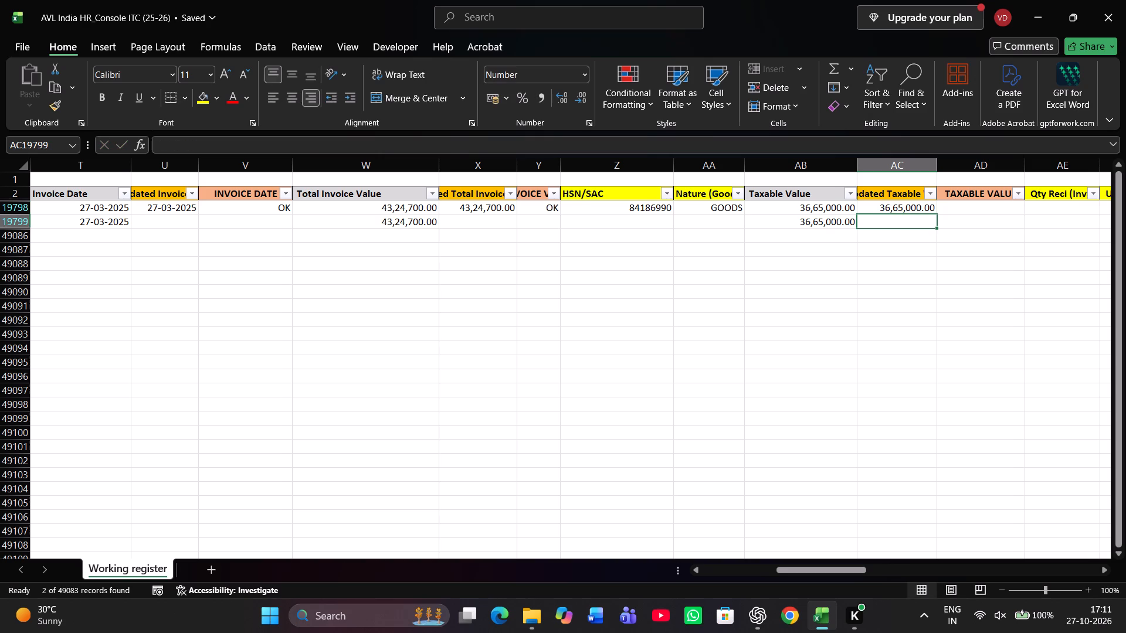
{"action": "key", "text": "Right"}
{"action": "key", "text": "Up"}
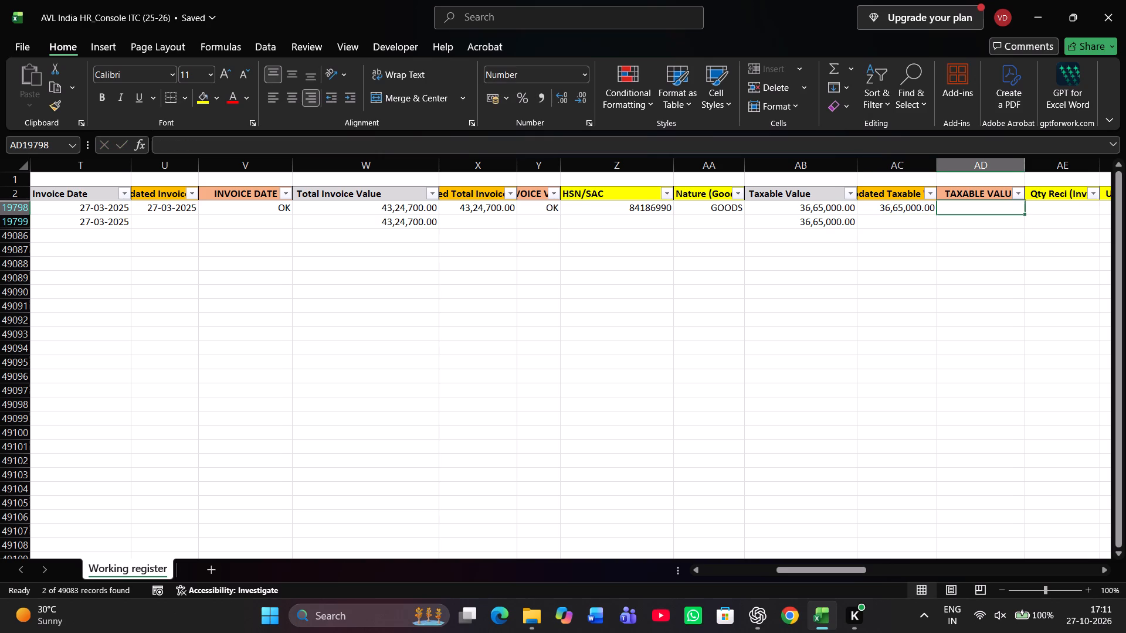
{"action": "scroll", "coordinate": [717, 208], "scroll_direction": "left", "scroll_amount": 4}
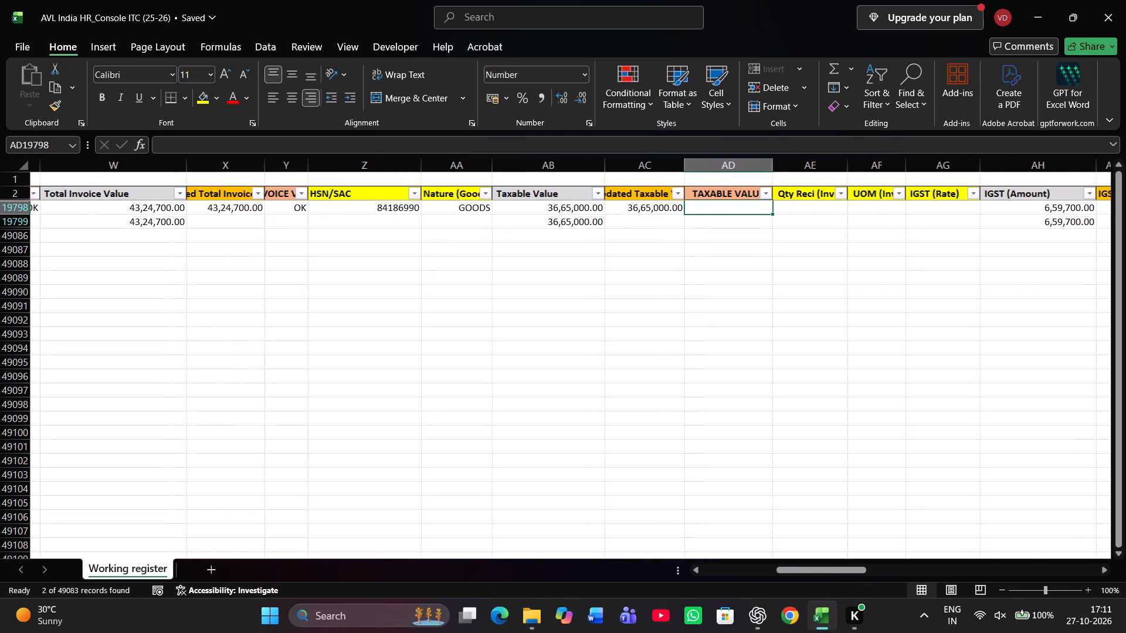
{"action": "left_click", "coordinate": [735, 193]}
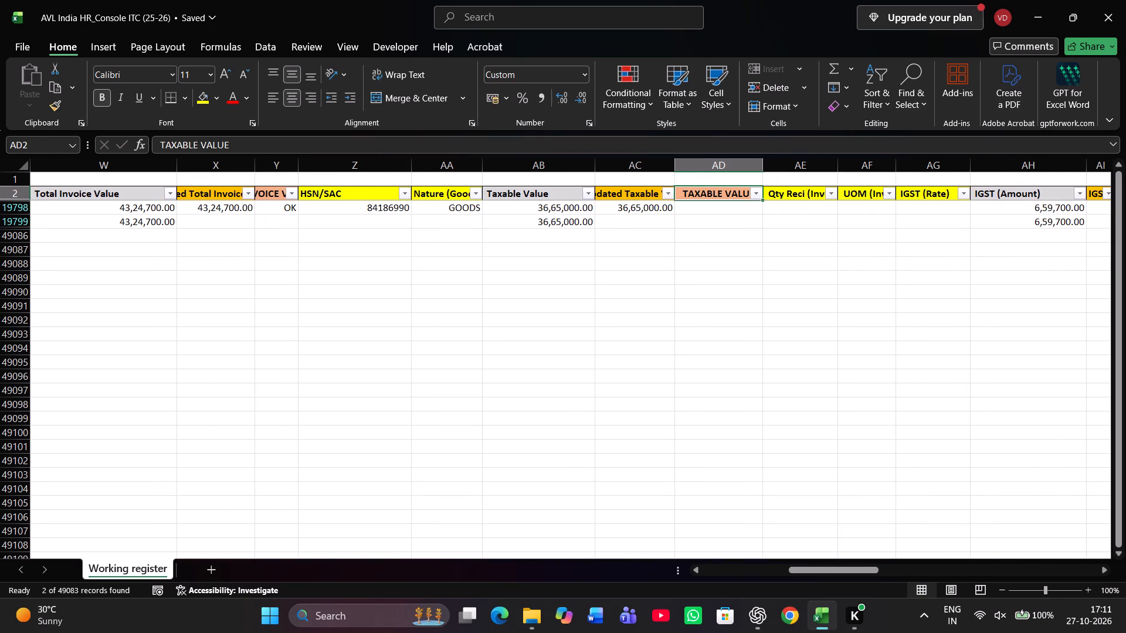
{"action": "left_click", "coordinate": [712, 206]}
{"action": "type", "text": "OK"}
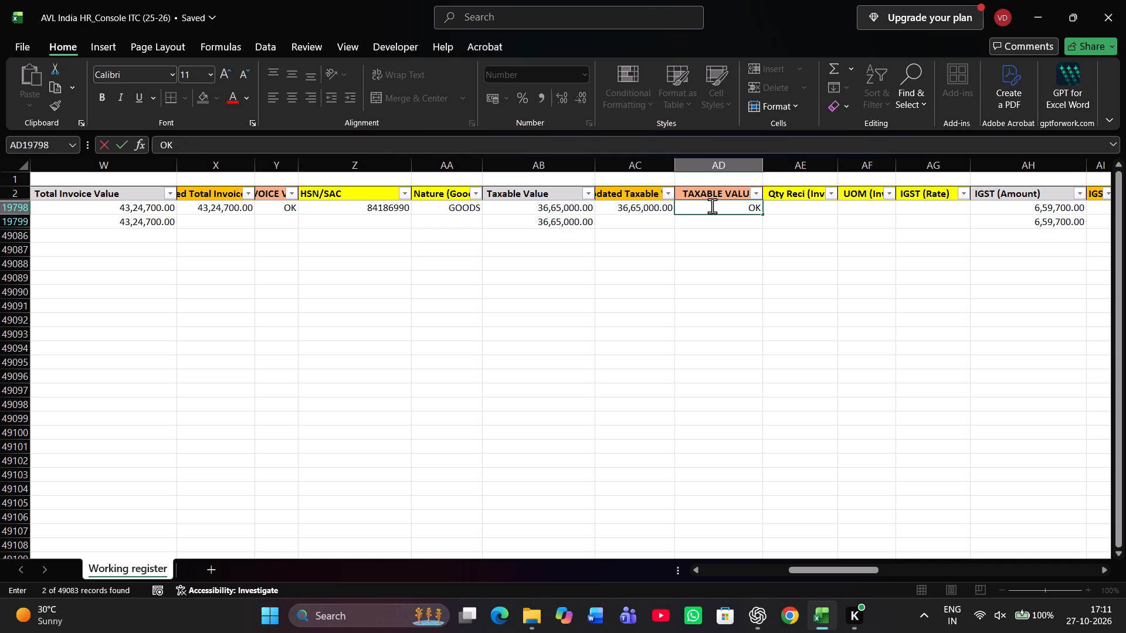
{"action": "scroll", "coordinate": [712, 206], "scroll_direction": "left", "scroll_amount": 9}
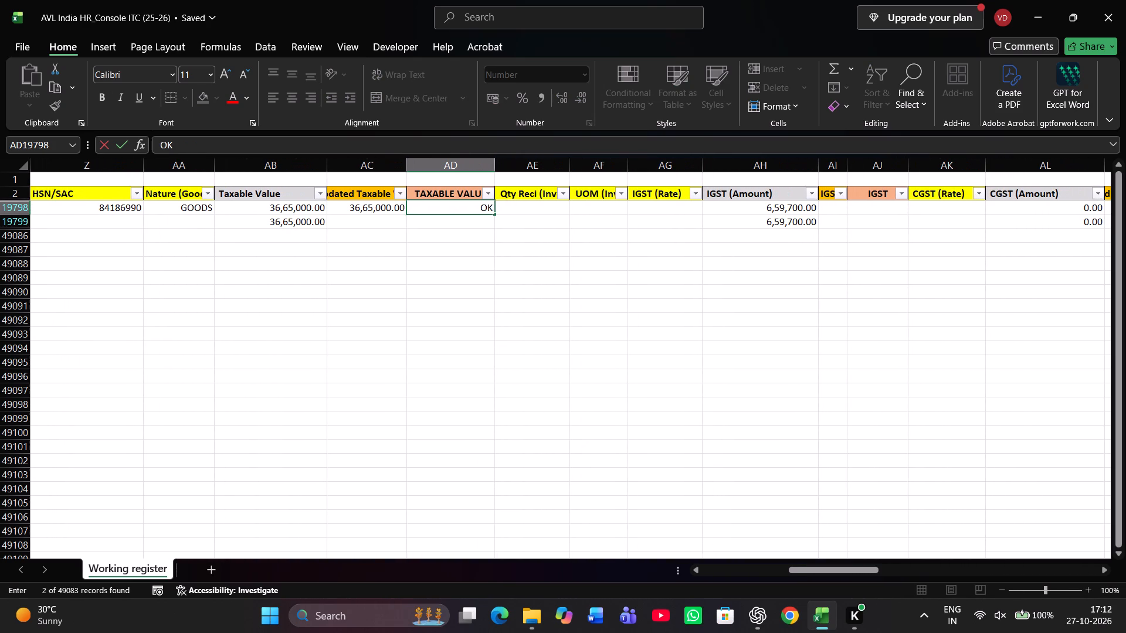
{"action": "left_click", "coordinate": [540, 203]}
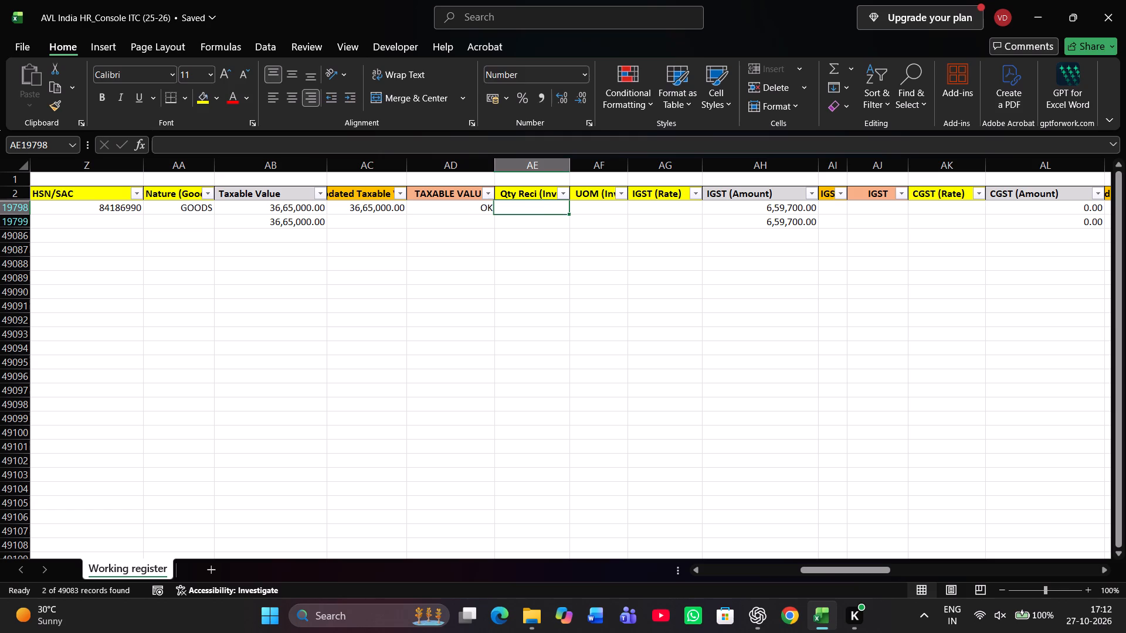
{"action": "key", "text": "1"}
{"action": "key", "text": "Right"}
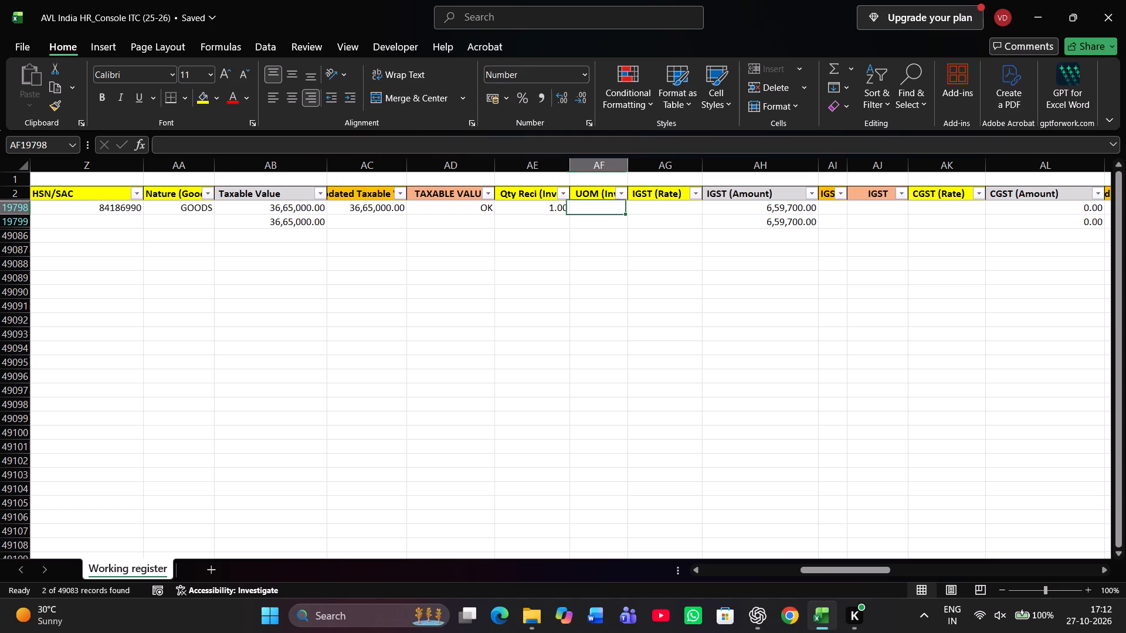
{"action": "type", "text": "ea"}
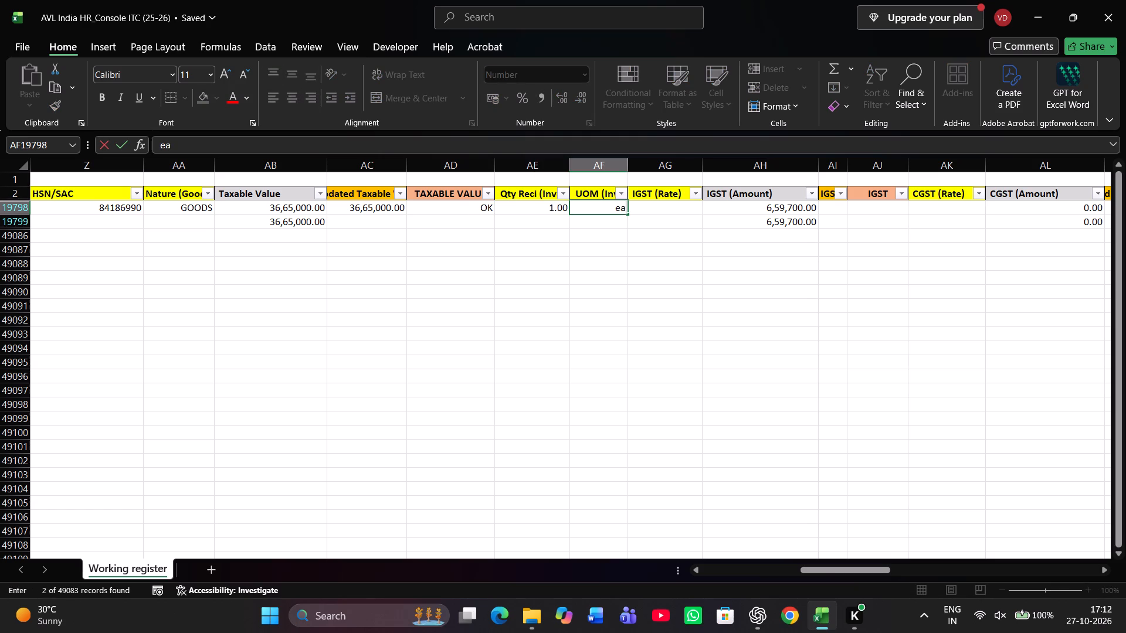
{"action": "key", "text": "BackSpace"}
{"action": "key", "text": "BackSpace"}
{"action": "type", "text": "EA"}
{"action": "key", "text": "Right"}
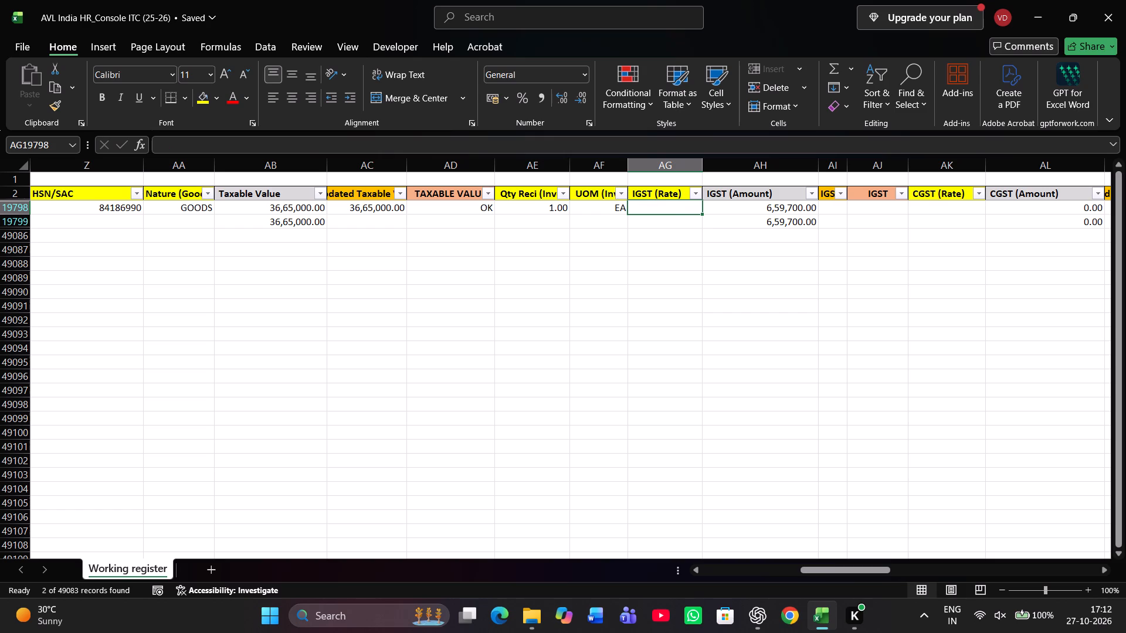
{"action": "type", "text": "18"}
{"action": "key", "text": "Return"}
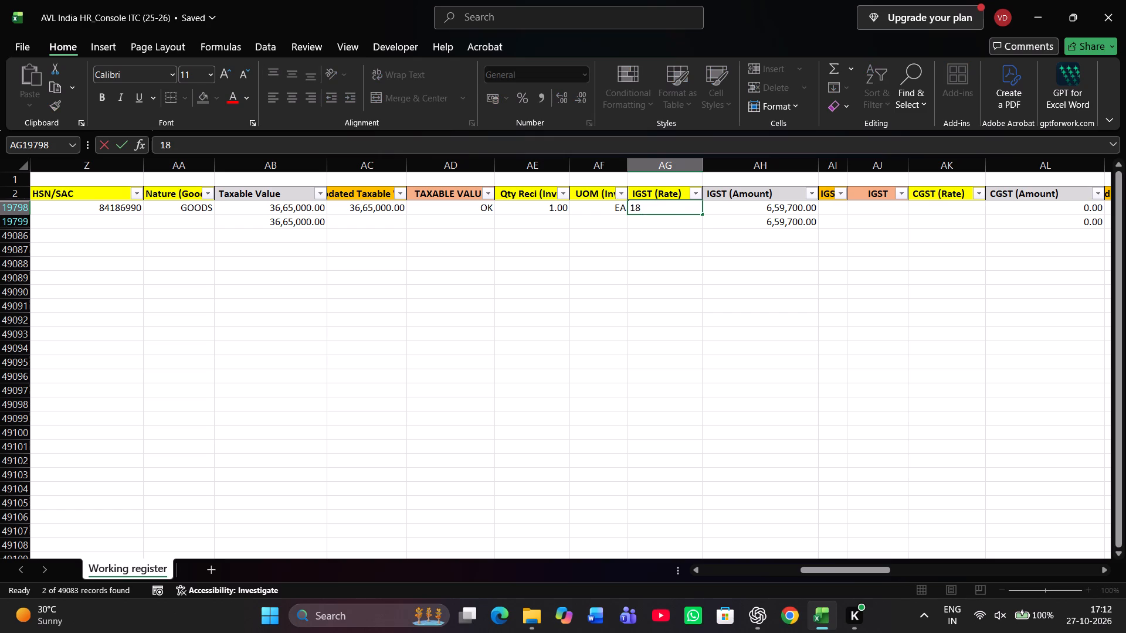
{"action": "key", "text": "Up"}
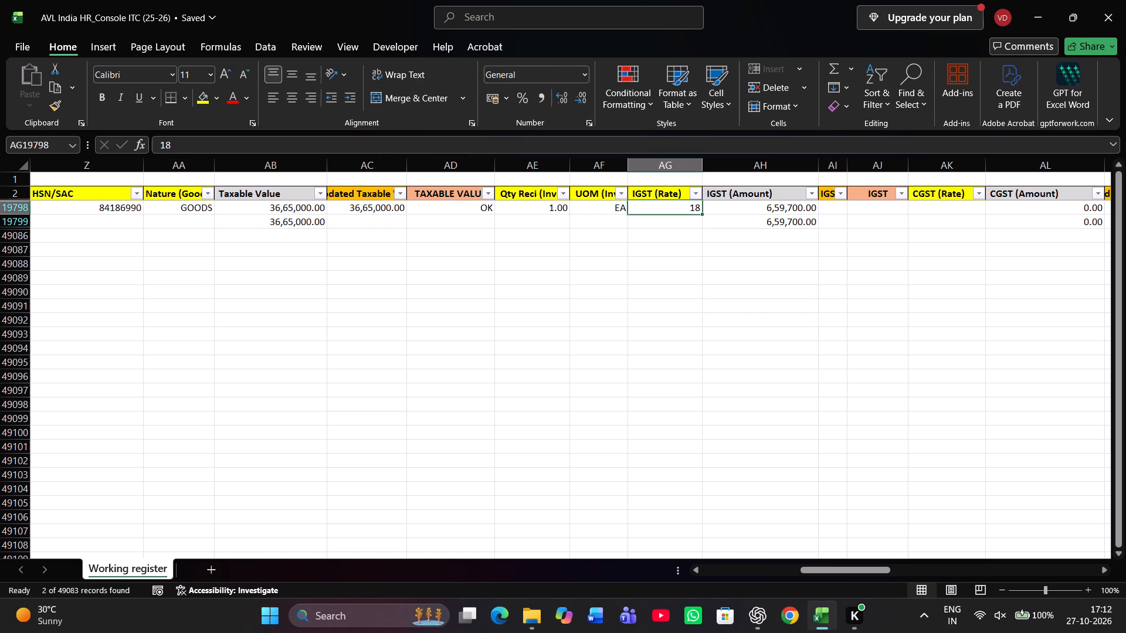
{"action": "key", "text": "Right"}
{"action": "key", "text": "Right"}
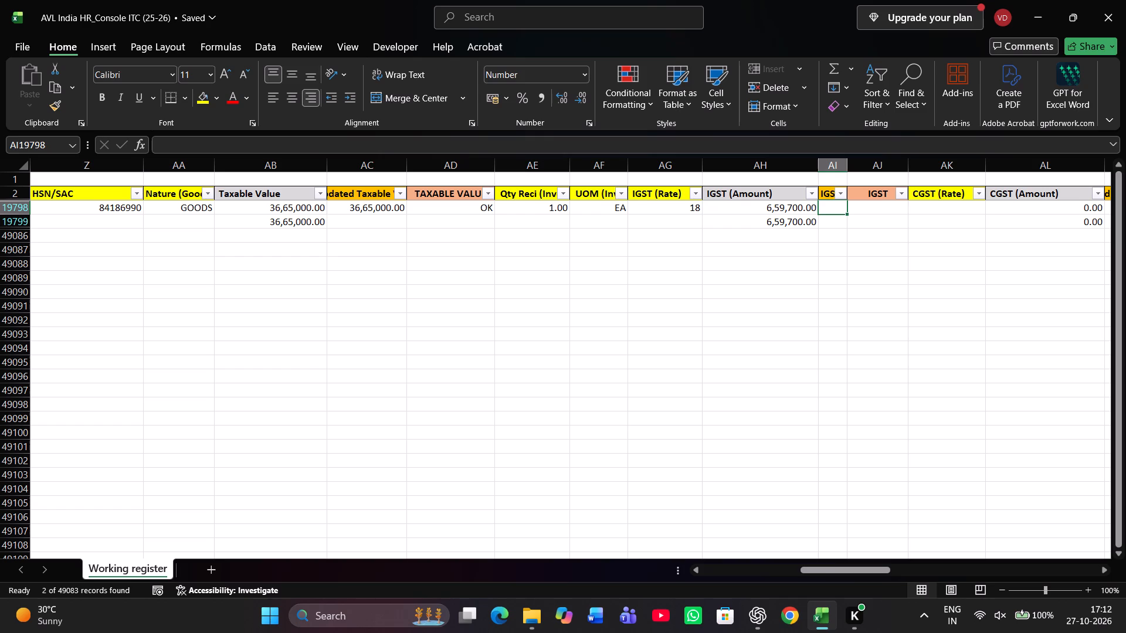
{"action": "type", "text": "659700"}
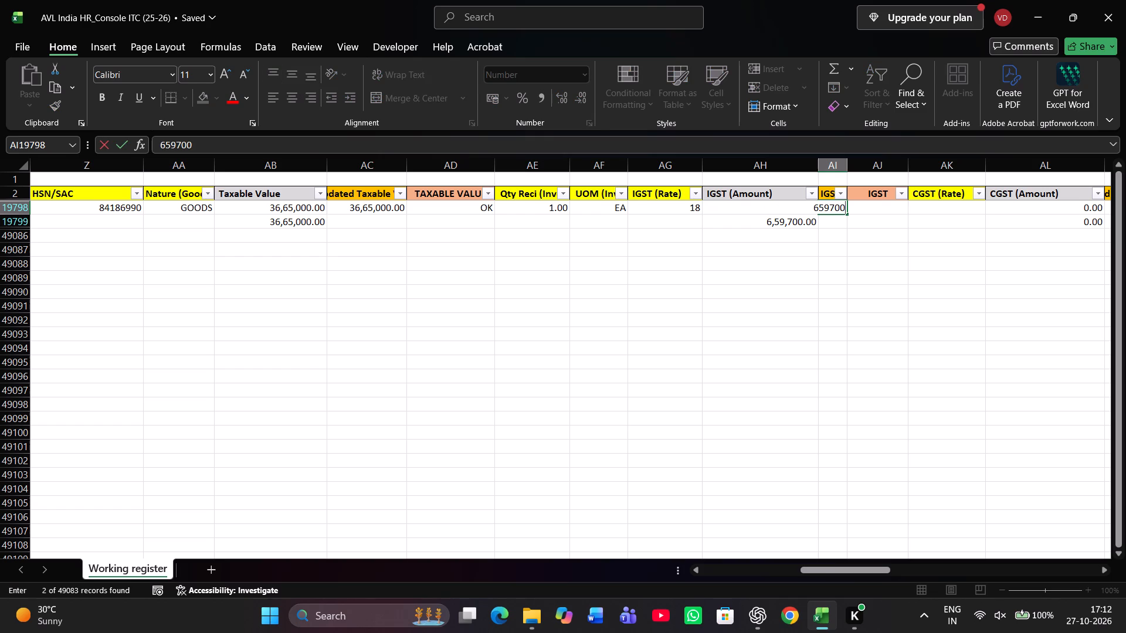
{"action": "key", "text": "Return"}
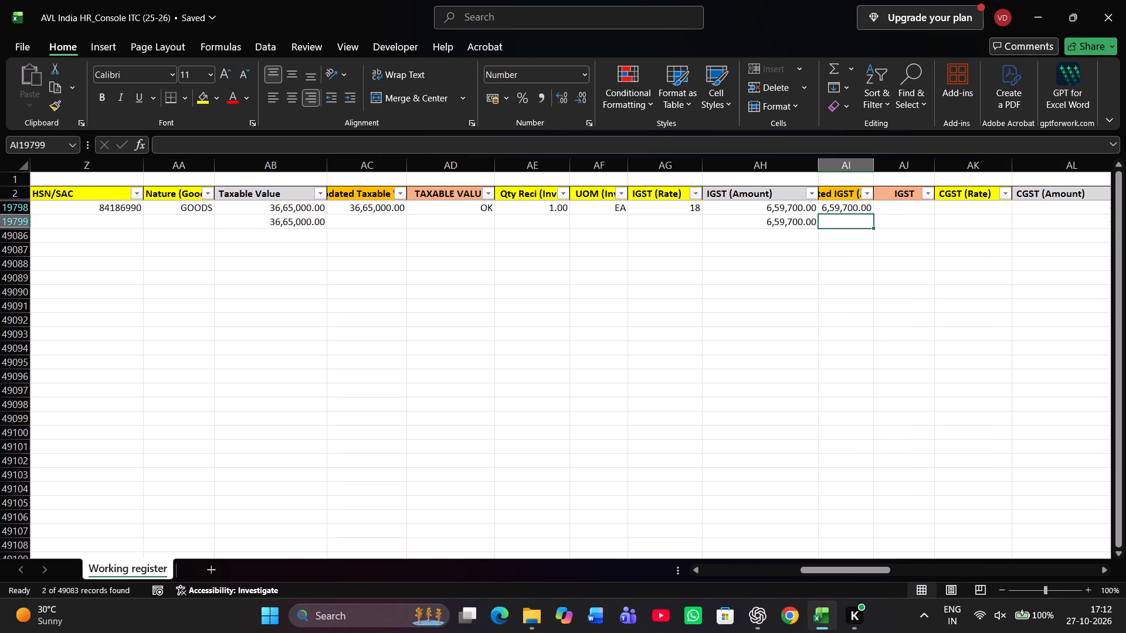
{"action": "scroll", "coordinate": [540, 203], "scroll_direction": "left", "scroll_amount": 4}
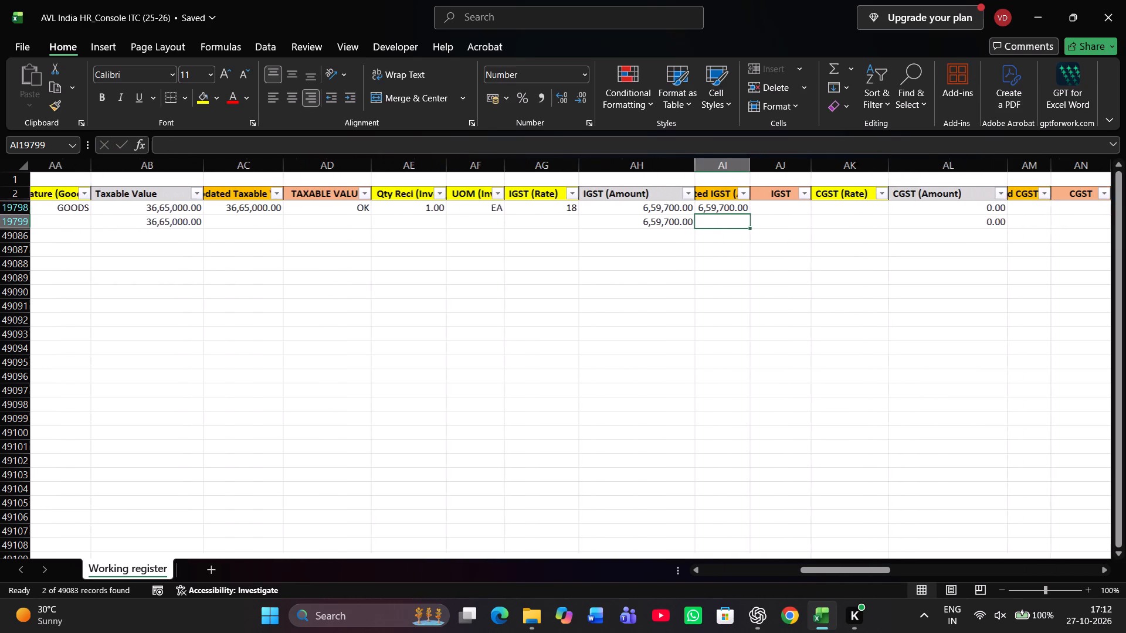
{"action": "left_click", "coordinate": [717, 207]}
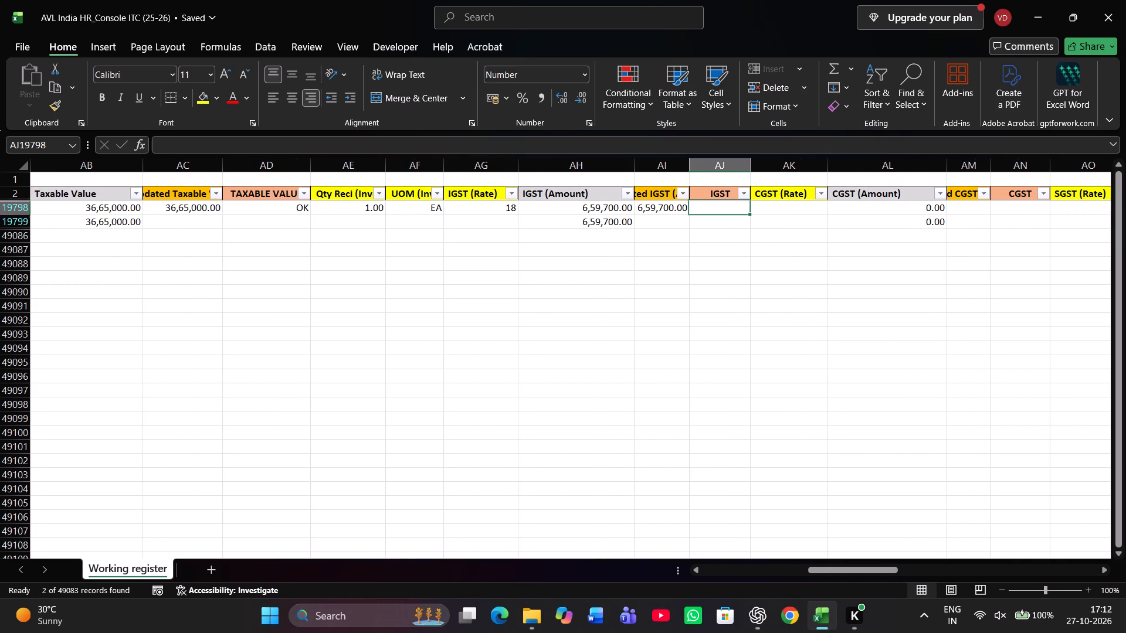
{"action": "type", "text": "OK"}
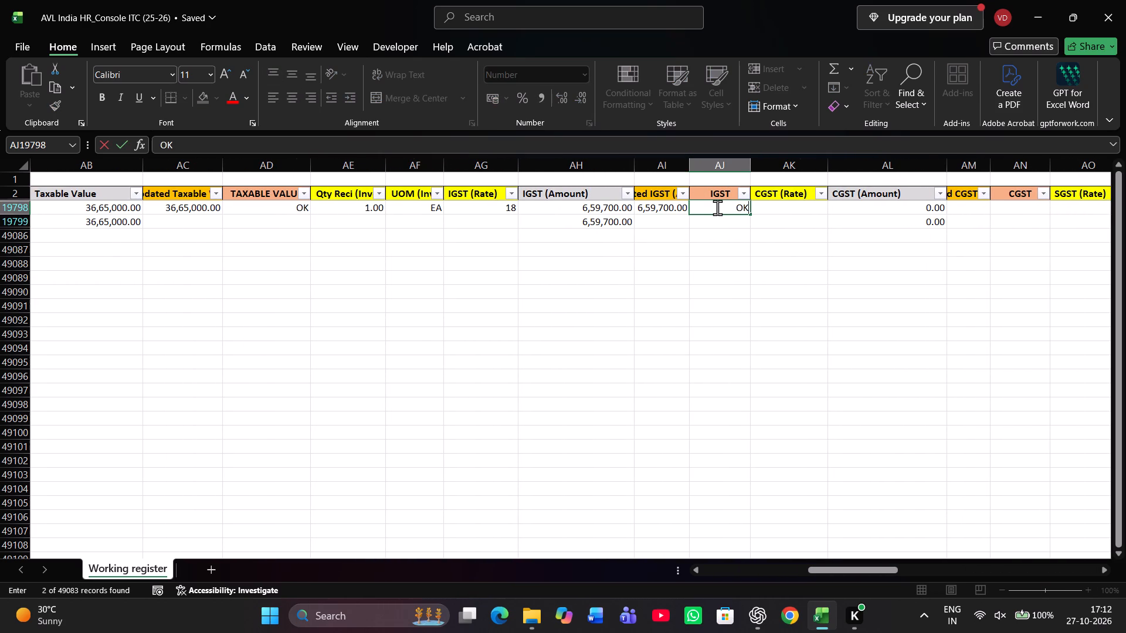
{"action": "key", "text": "Return"}
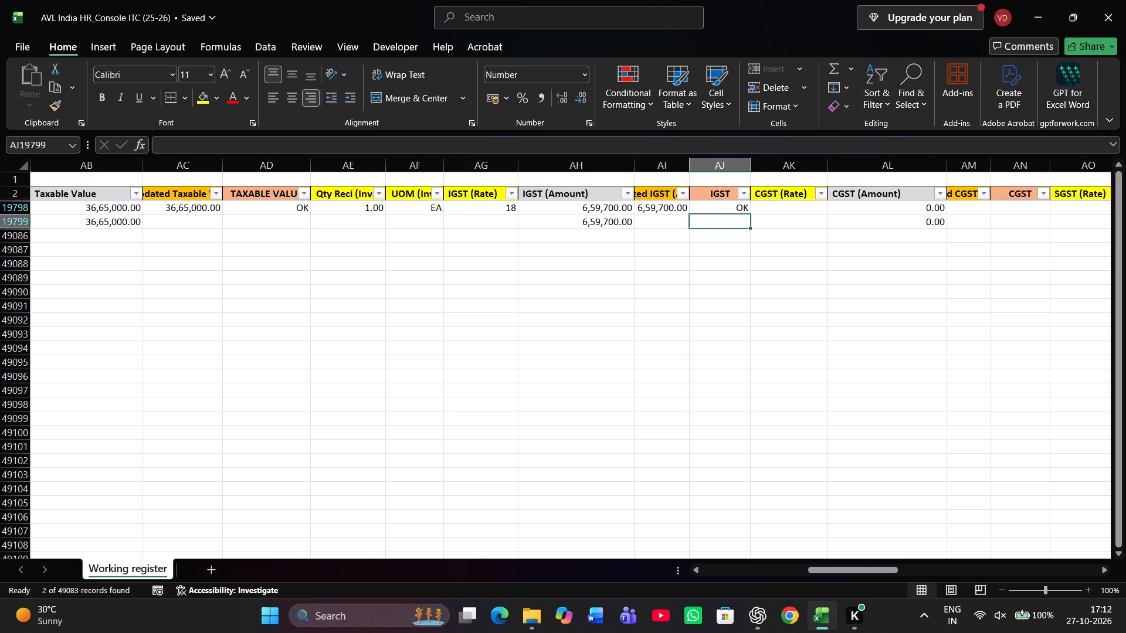
{"action": "key", "text": "Right"}
{"action": "key", "text": "Up"}
{"action": "key", "text": "0"}
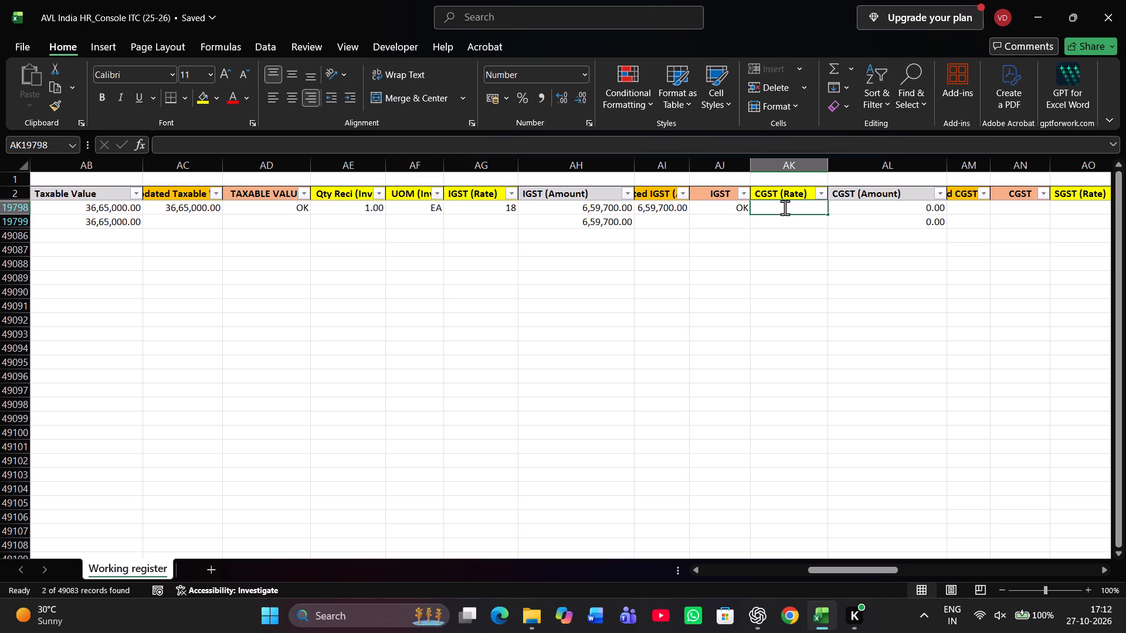
{"action": "key", "text": "Right"}
{"action": "key", "text": "Right"}
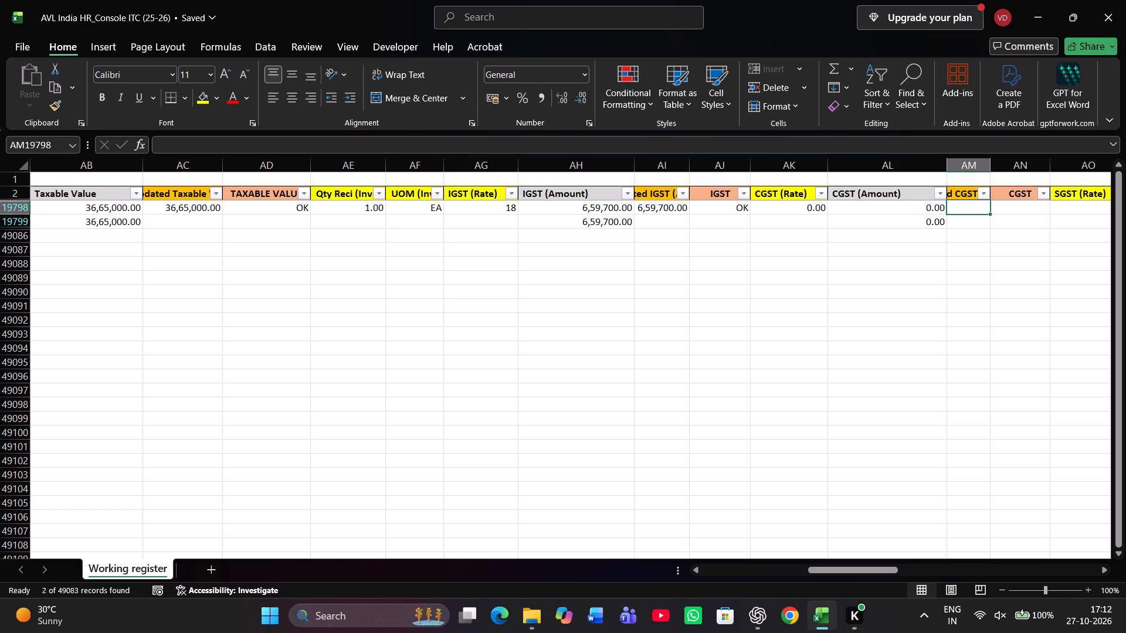
{"action": "key", "text": "0"}
{"action": "key", "text": "Right"}
{"action": "key", "text": "Right"}
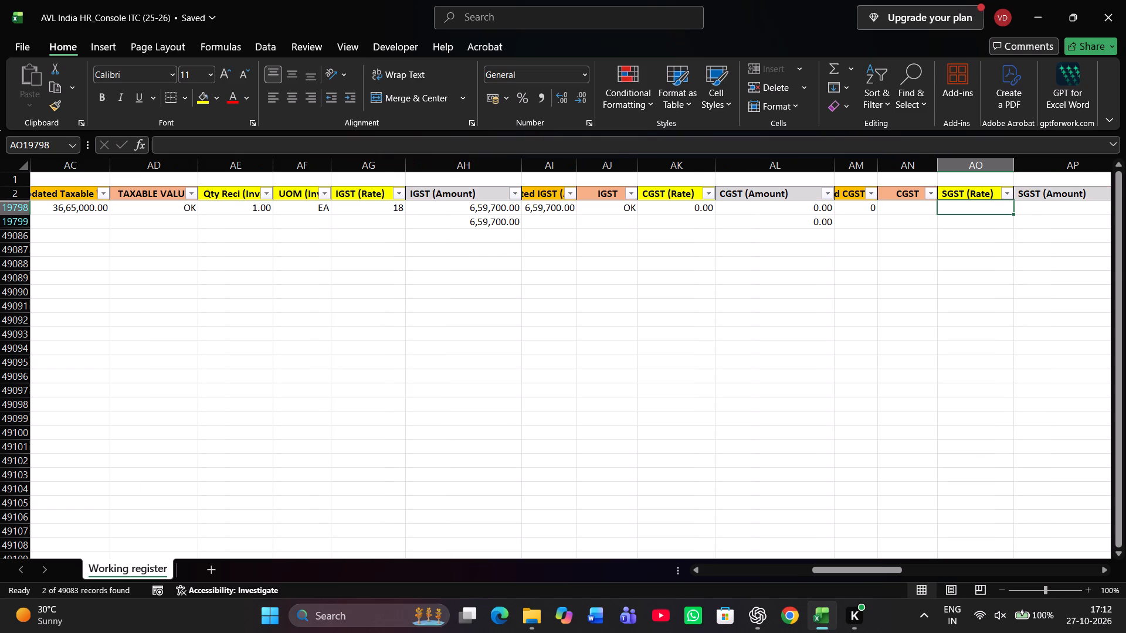
{"action": "key", "text": "Left"}
{"action": "key", "text": "0"}
{"action": "key", "text": "Right"}
{"action": "key", "text": "0"}
{"action": "key", "text": "Right"}
{"action": "key", "text": "Right"}
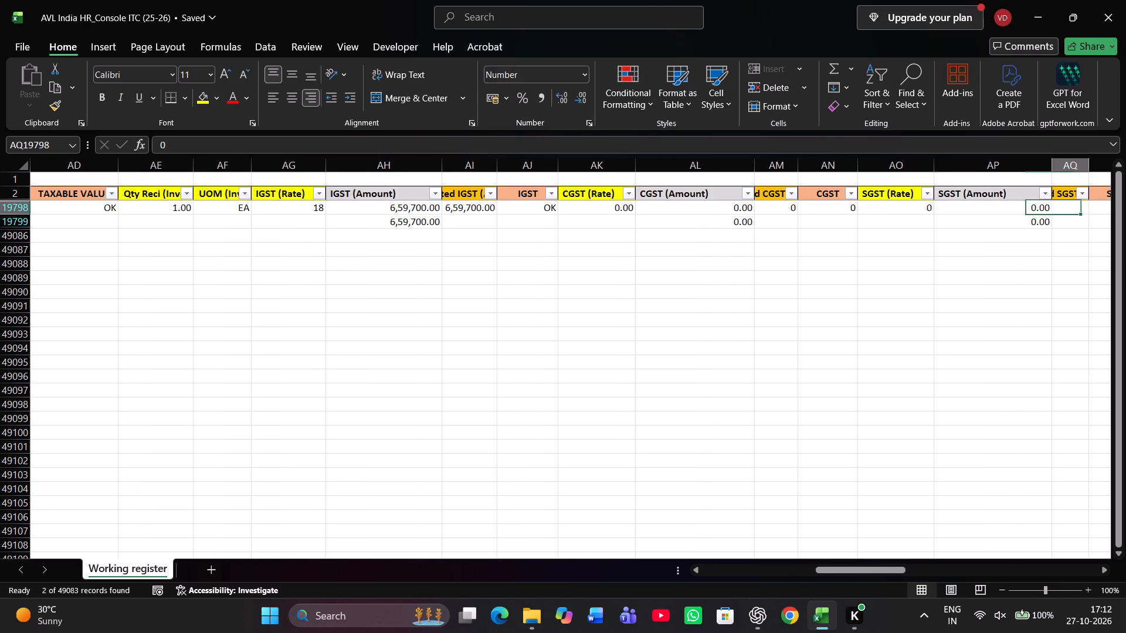
{"action": "key", "text": "Right"}
{"action": "key", "text": "Left"}
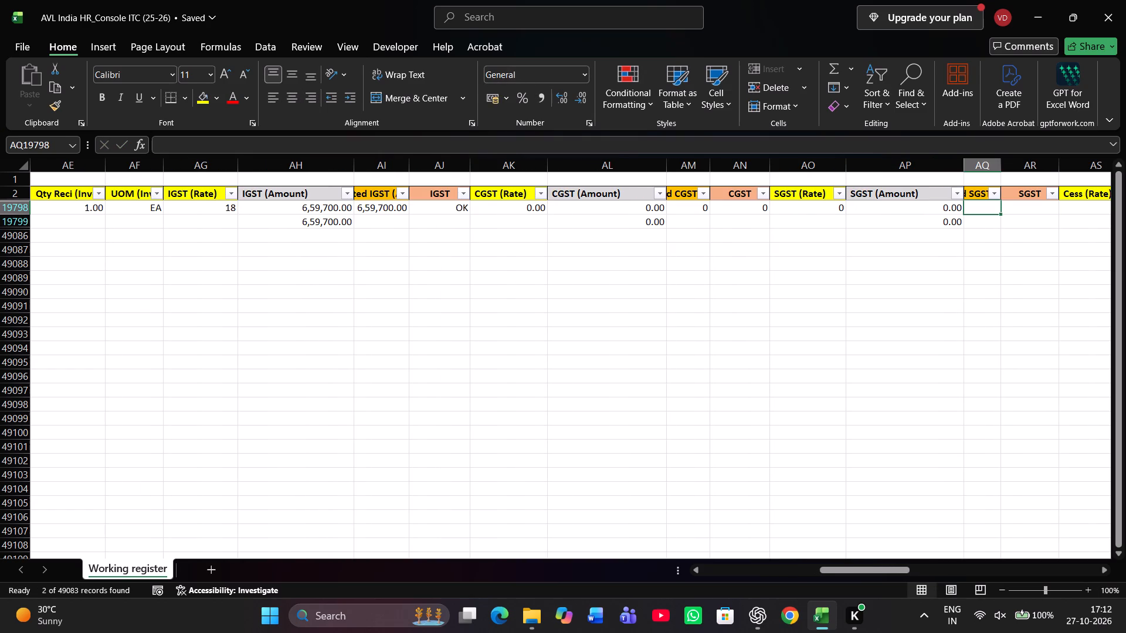
{"action": "key", "text": "0"}
{"action": "key", "text": "Right"}
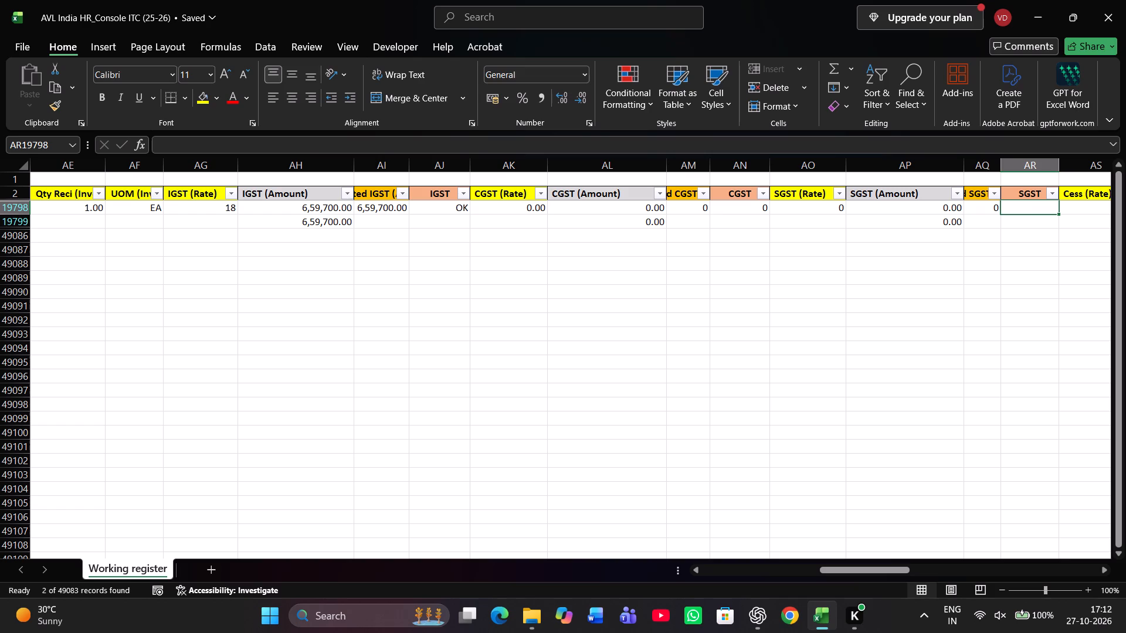
{"action": "key", "text": "0"}
{"action": "key", "text": "Right"}
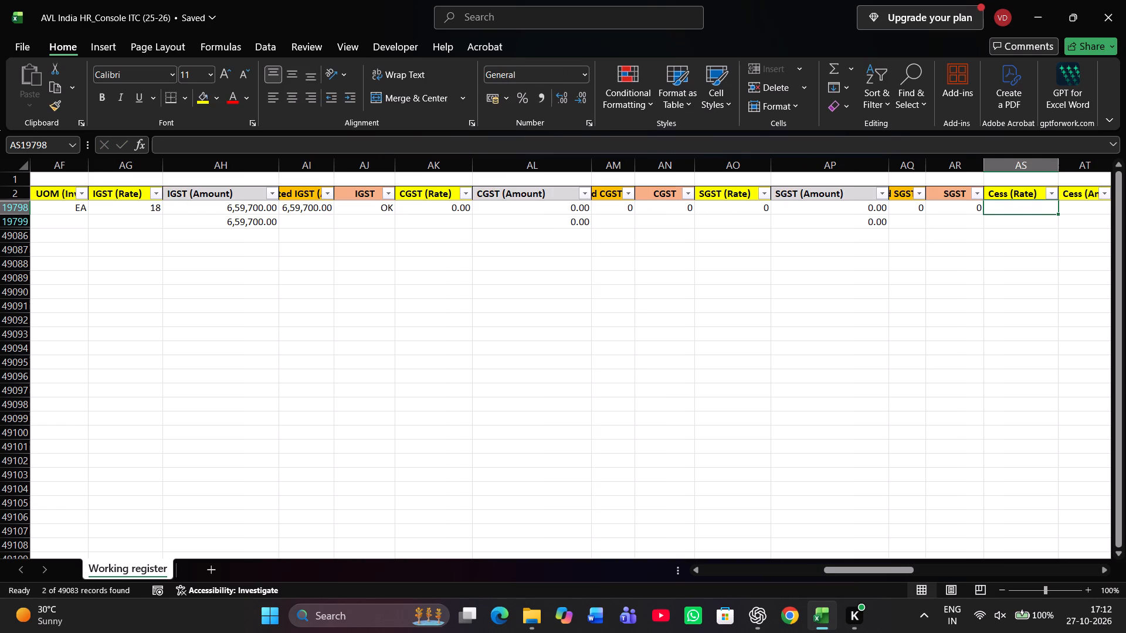
{"action": "key", "text": "Right"}
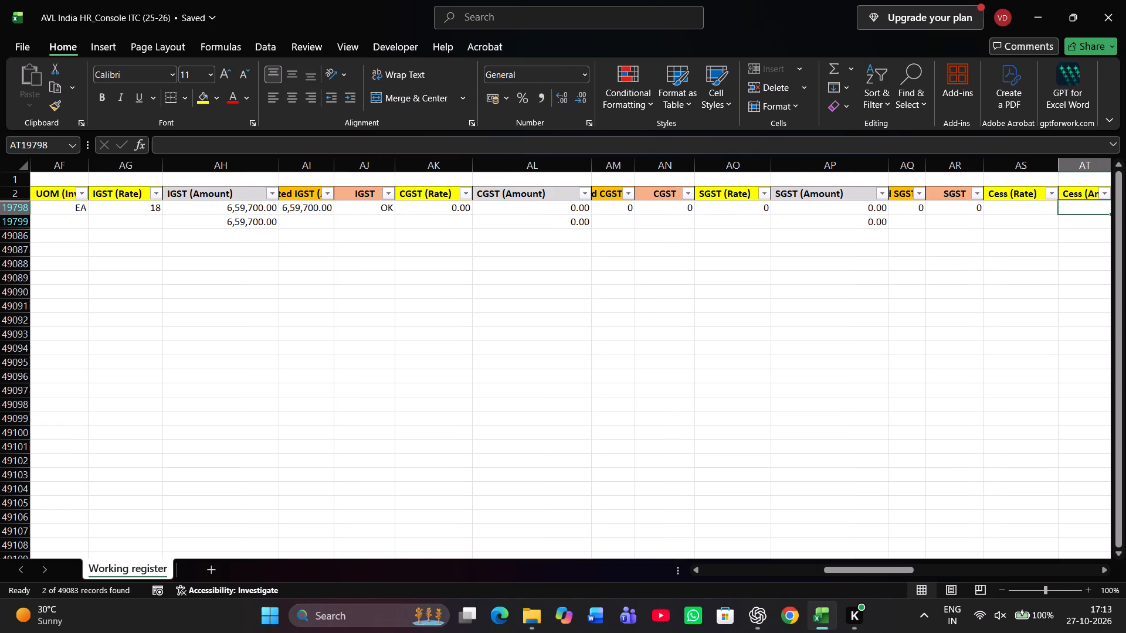
{"action": "key", "text": "Left"}
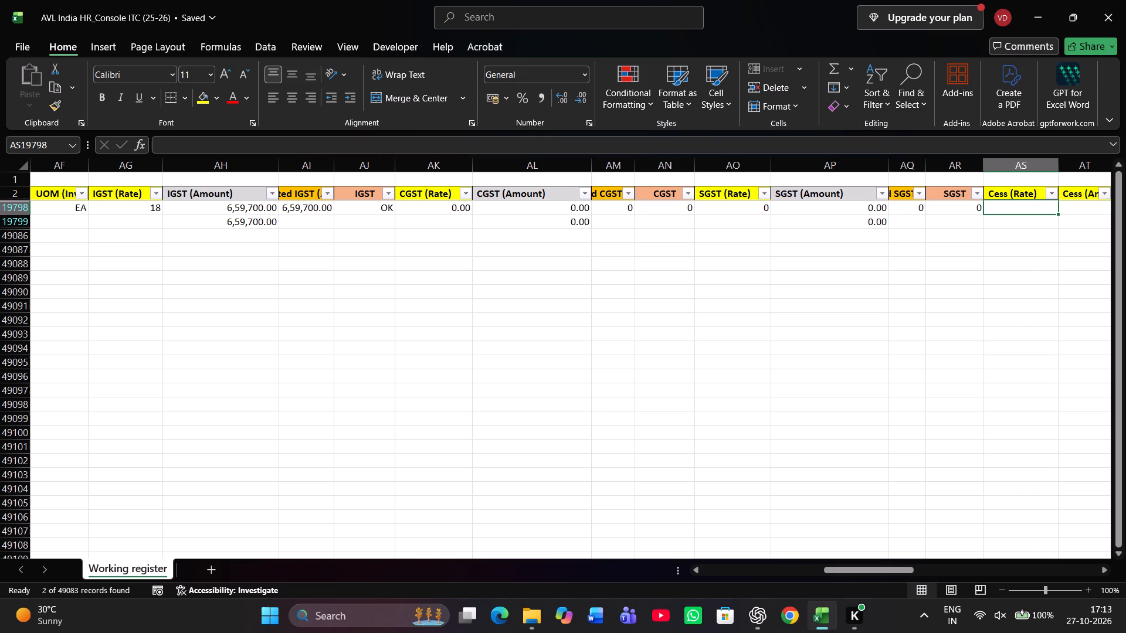
{"action": "key", "text": "0"}
{"action": "key", "text": "Right"}
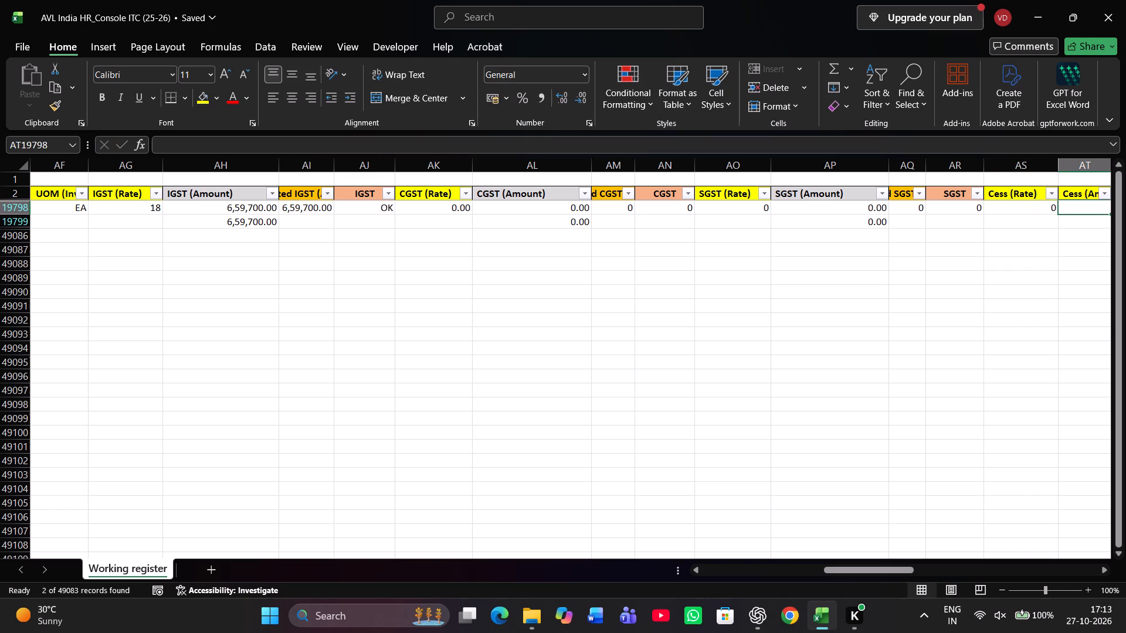
{"action": "key", "text": "Right"}
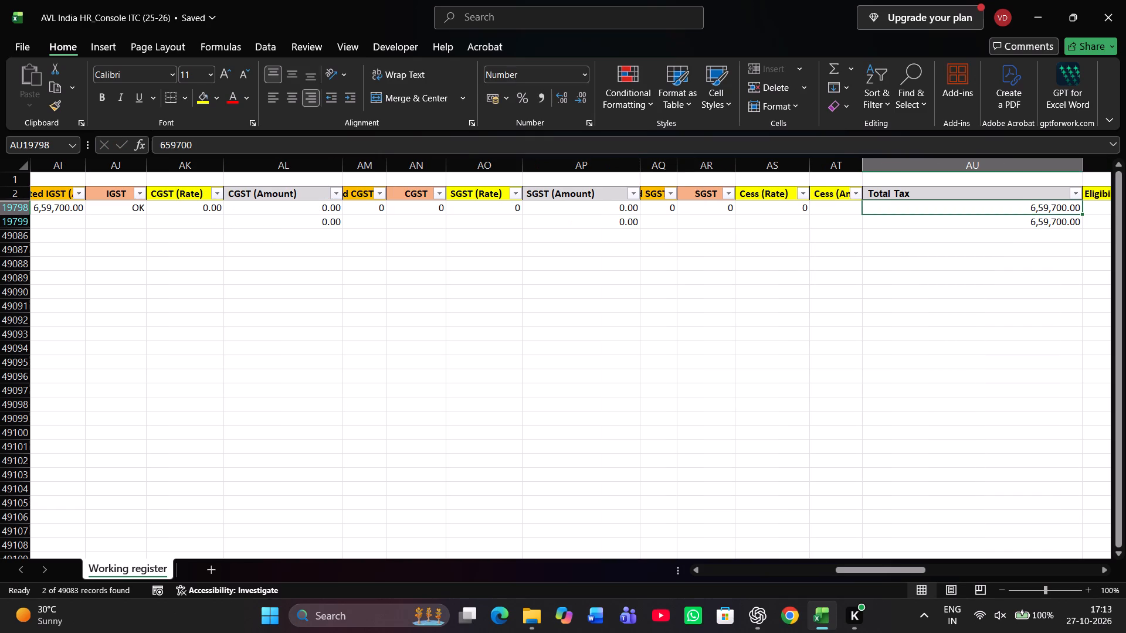
{"action": "key", "text": "Left"}
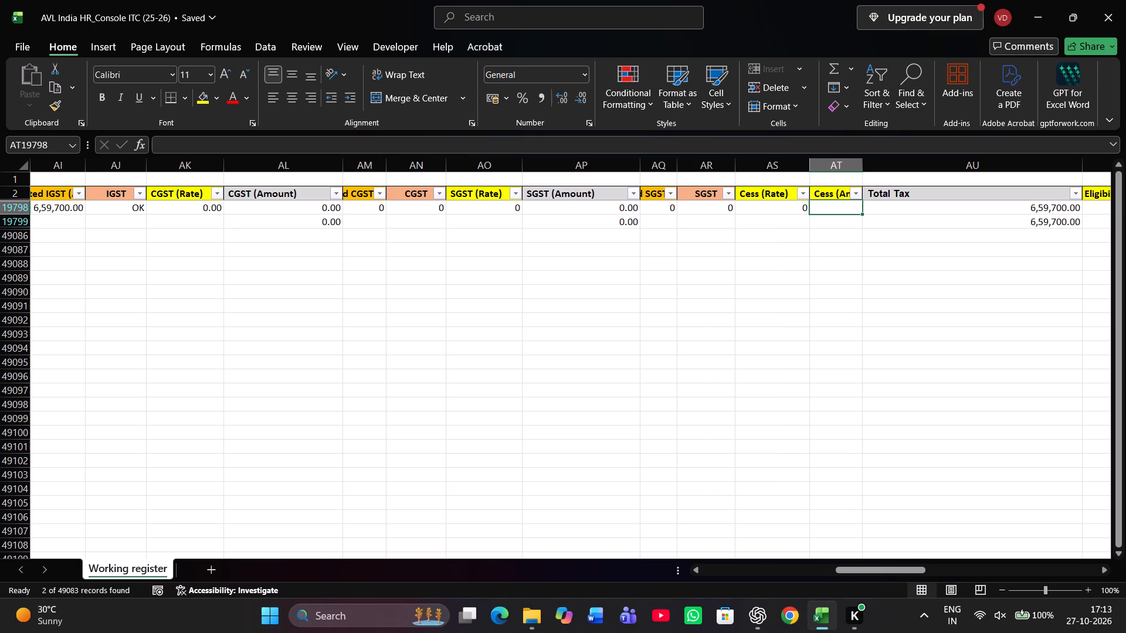
{"action": "key", "text": "0"}
{"action": "key", "text": "Right"}
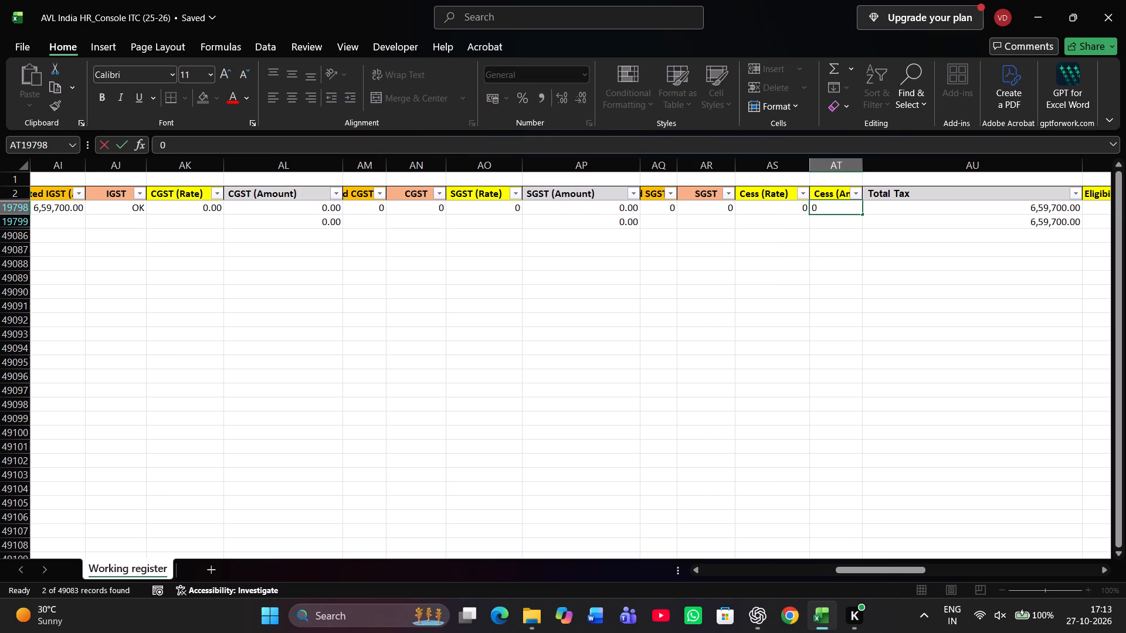
{"action": "key", "text": "Right"}
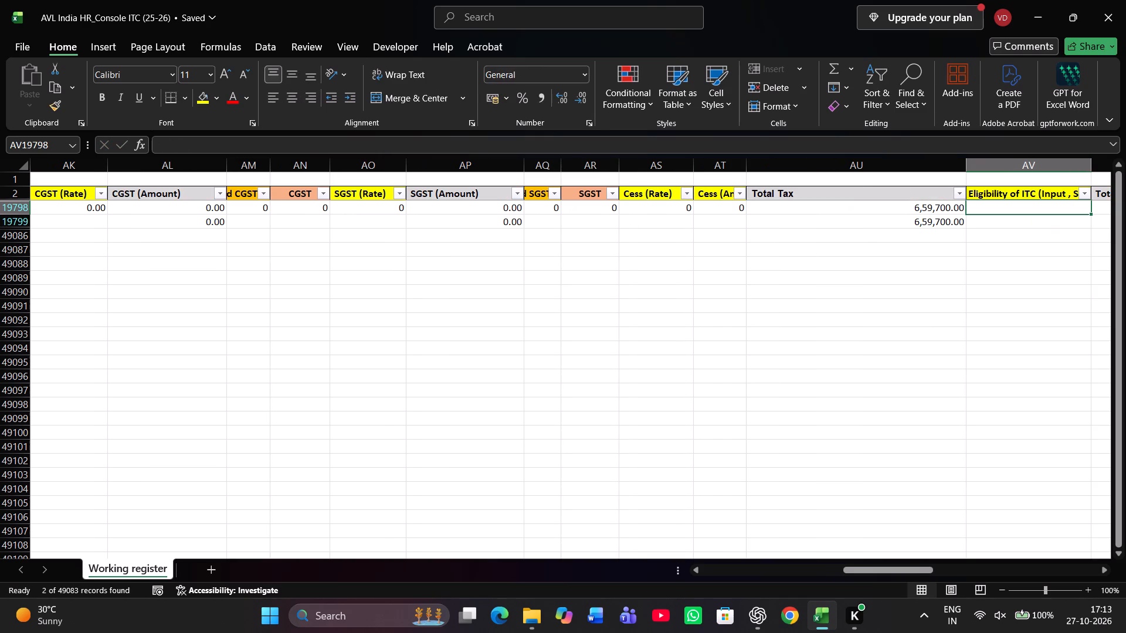
{"action": "type", "text": "INPUT"}
{"action": "key", "text": "Return"}
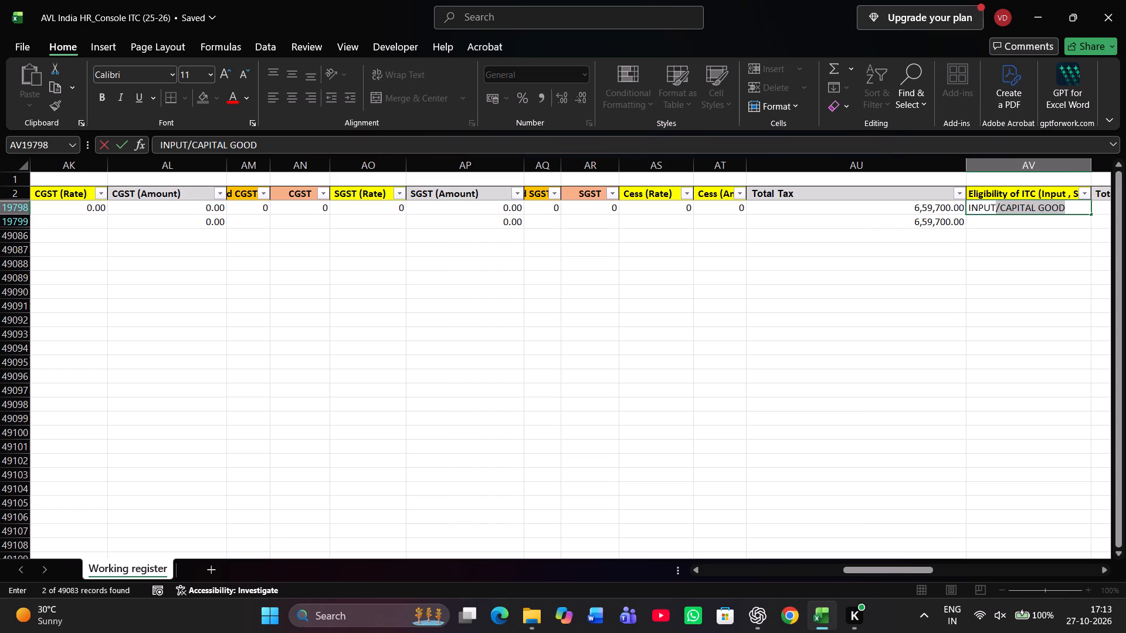
{"action": "key", "text": "Right"}
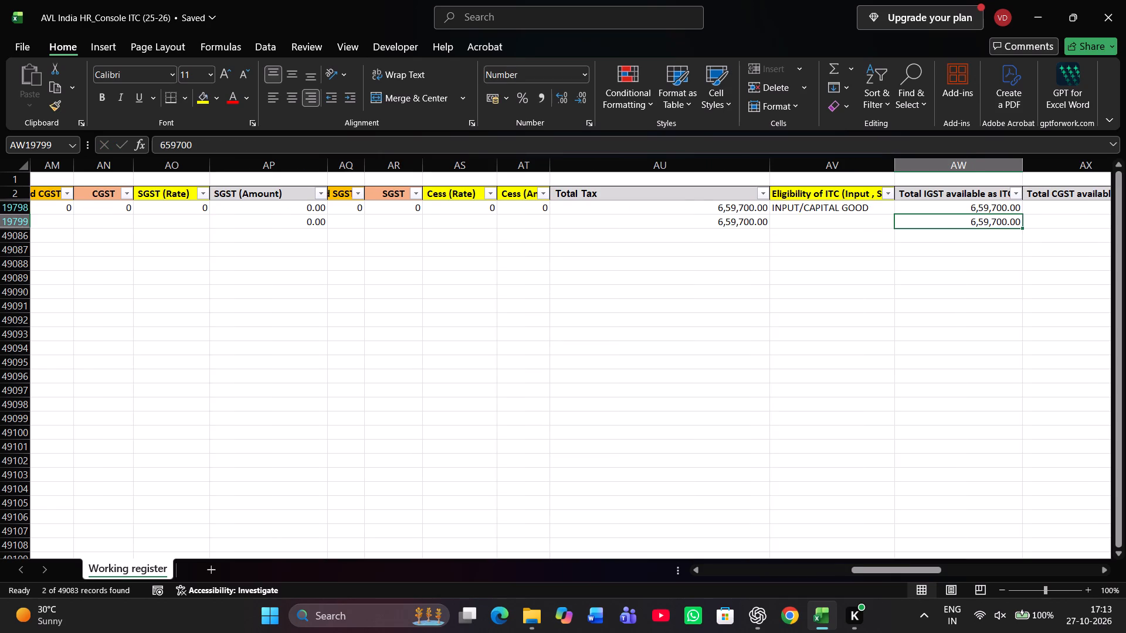
{"action": "key", "text": "Right"}
{"action": "key", "text": "Up"}
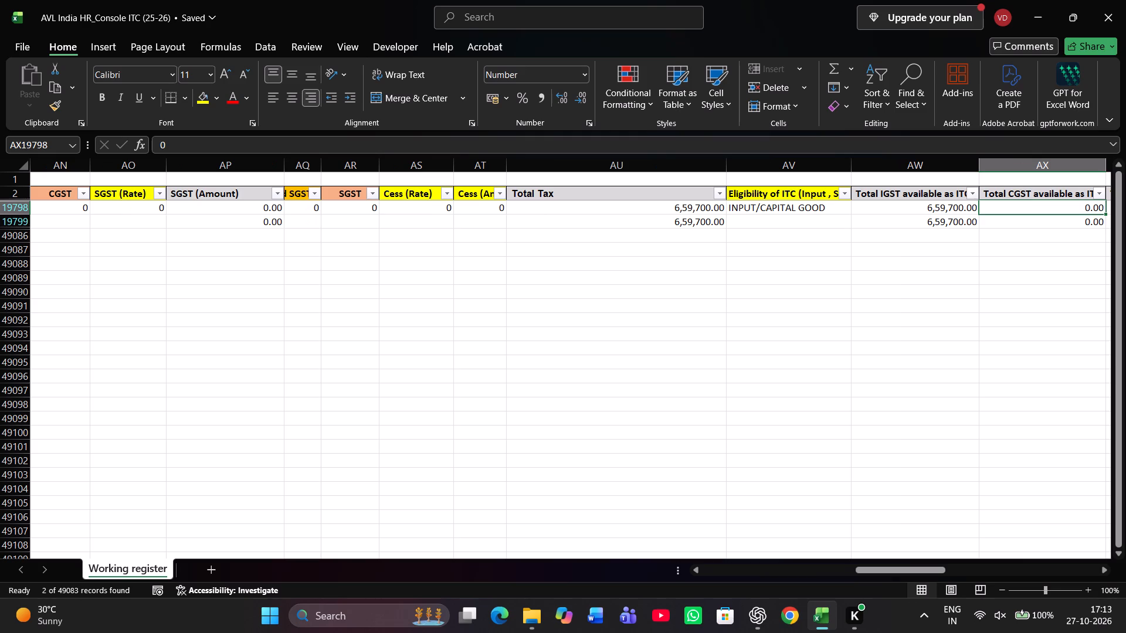
{"action": "key", "text": "Right"}
{"action": "key", "text": "Right"}
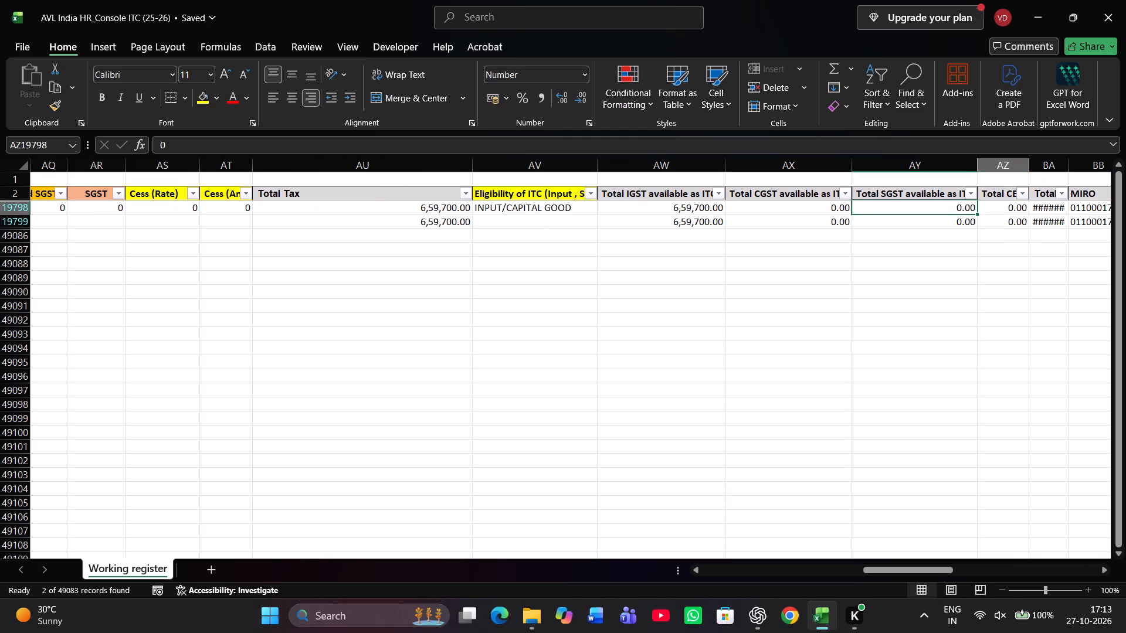
{"action": "key", "text": "Right"}
{"action": "key", "text": "Right"}
{"action": "key", "text": "Right"}
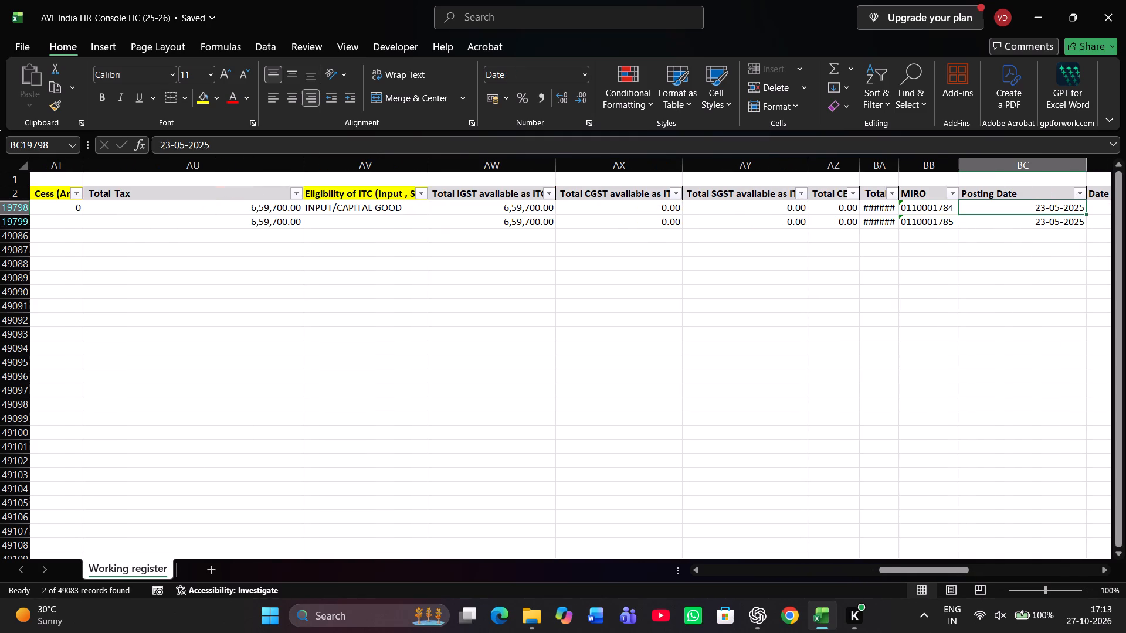
{"action": "key", "text": "Right"}
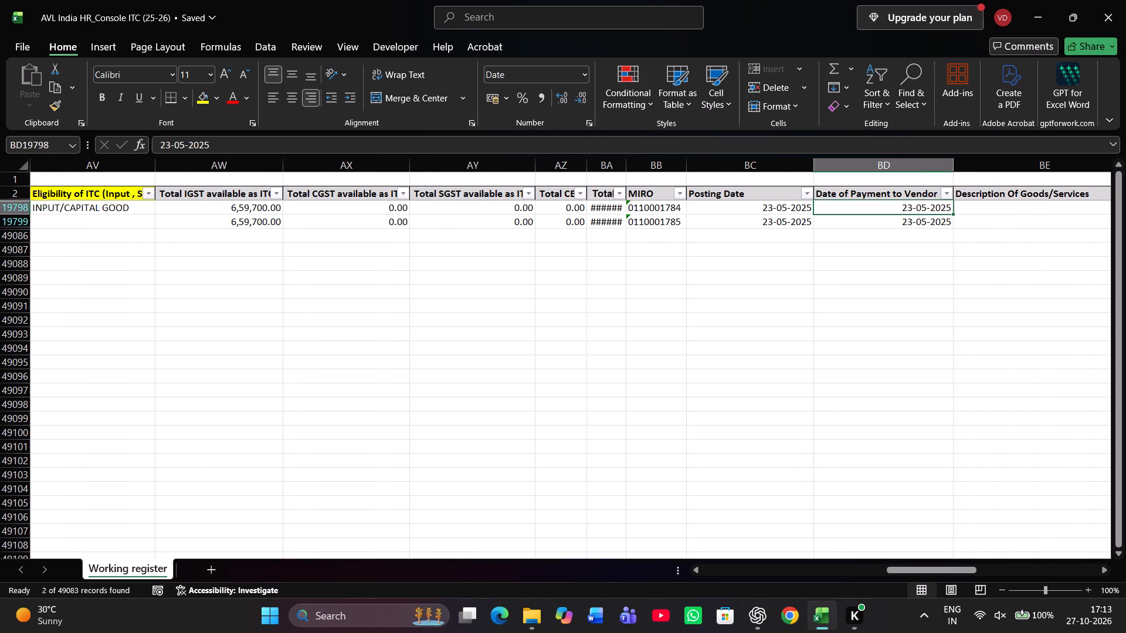
{"action": "key", "text": "Right"}
{"action": "key", "text": "Right"}
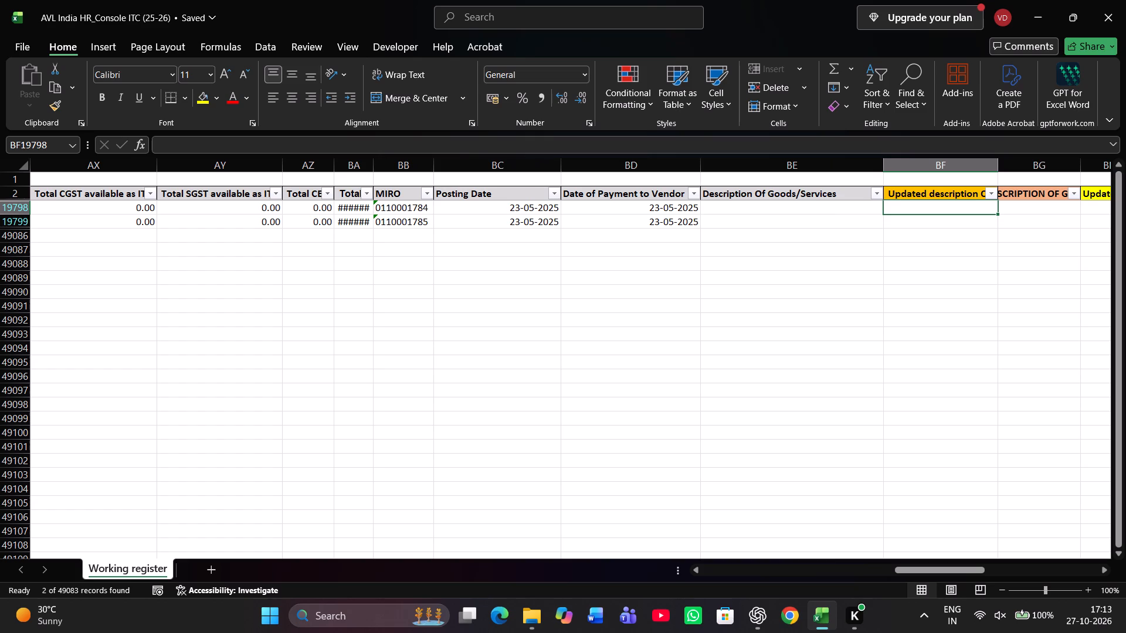
{"action": "type", "text": "AC"}
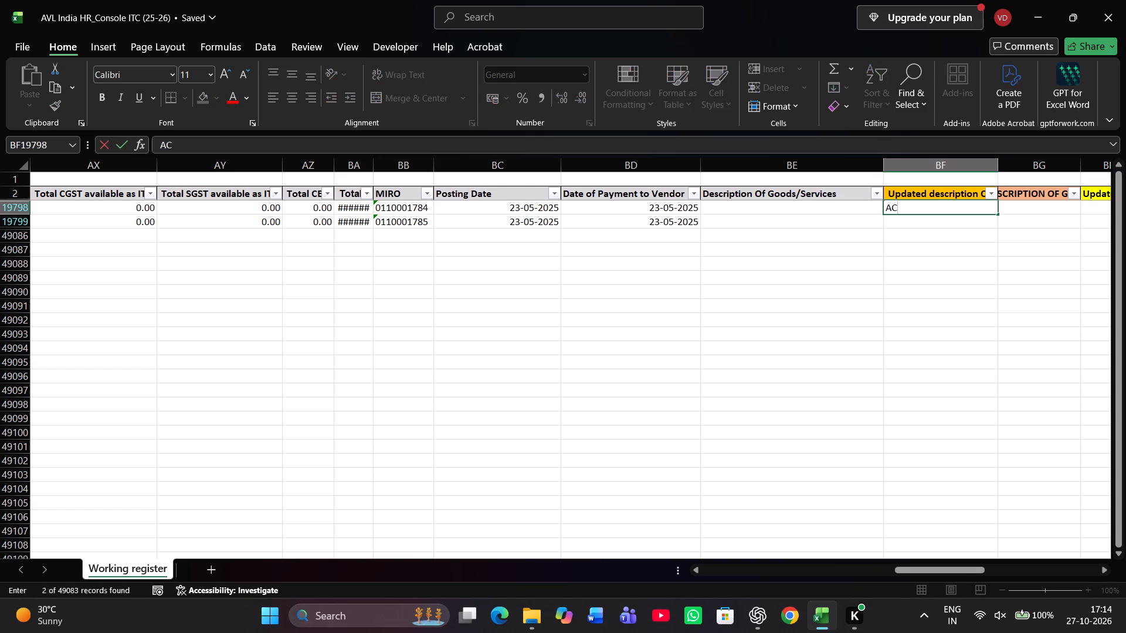
{"action": "key", "text": "space"}
{"action": "type", "text": "R"}
{"action": "type", "text": "134A"}
{"action": "key", "text": "space"}
{"action": "type", "text": "FLD CHILLER"}
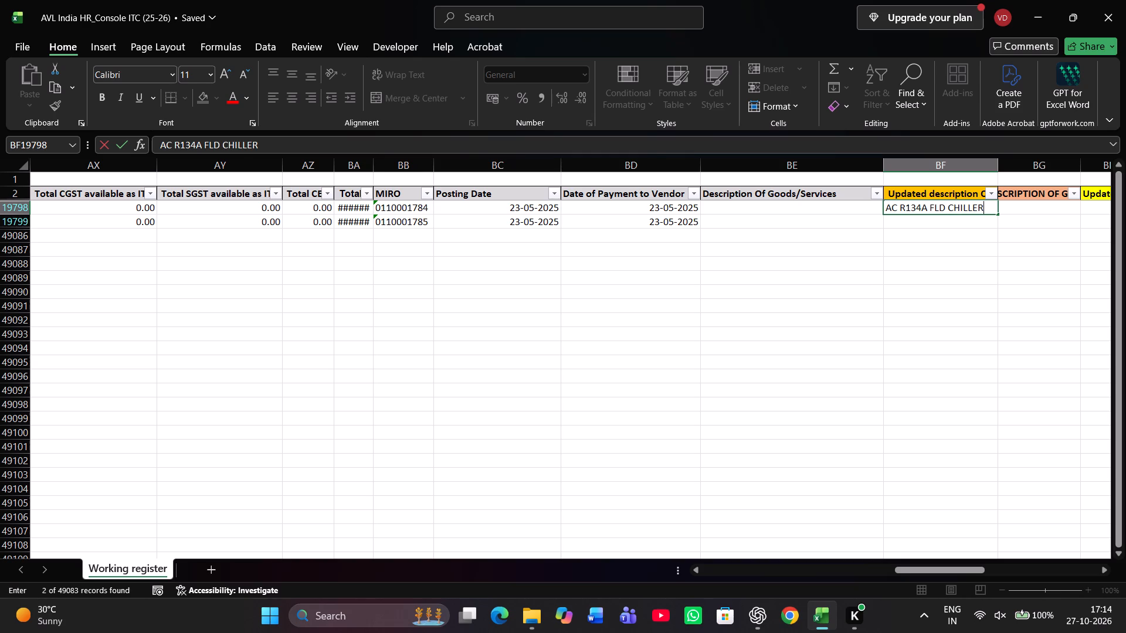
{"action": "key", "text": "space"}
{"action": "type", "text": "LCA"}
{"action": "key", "text": "2"}
{"action": "key", "text": "space"}
{"action": "key", "text": "BackSpace"}
{"action": "key", "text": "minus"}
{"action": "type", "text": "135"}
{"action": "key", "text": "x"}
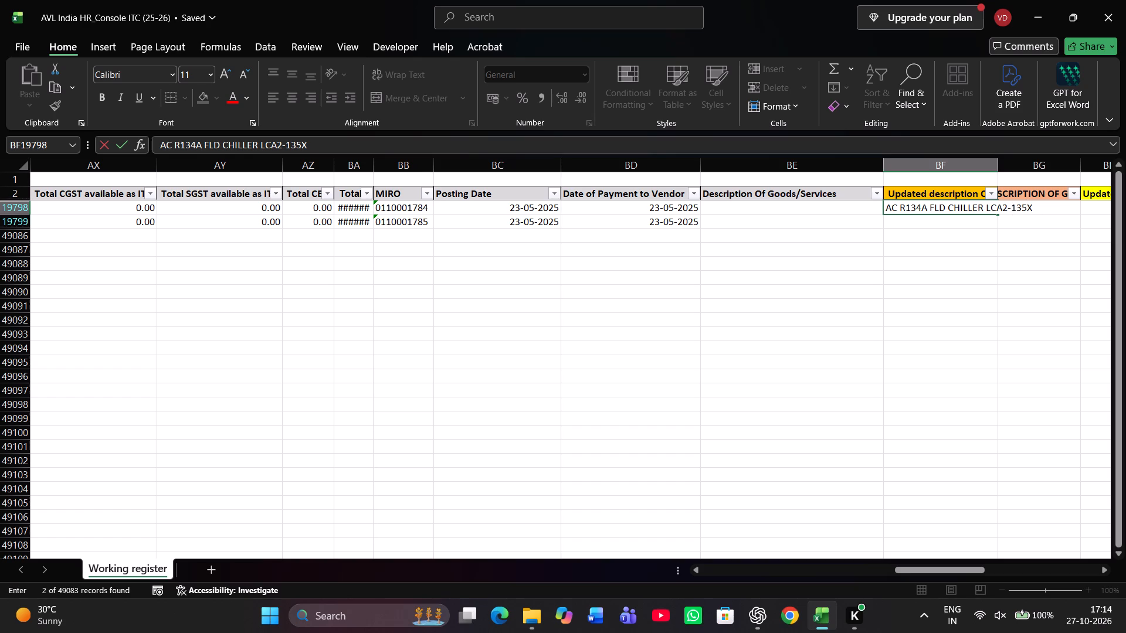
{"action": "type", "text": "52X52"}
{"action": "key", "text": "l"}
{"action": "key", "text": "Return"}
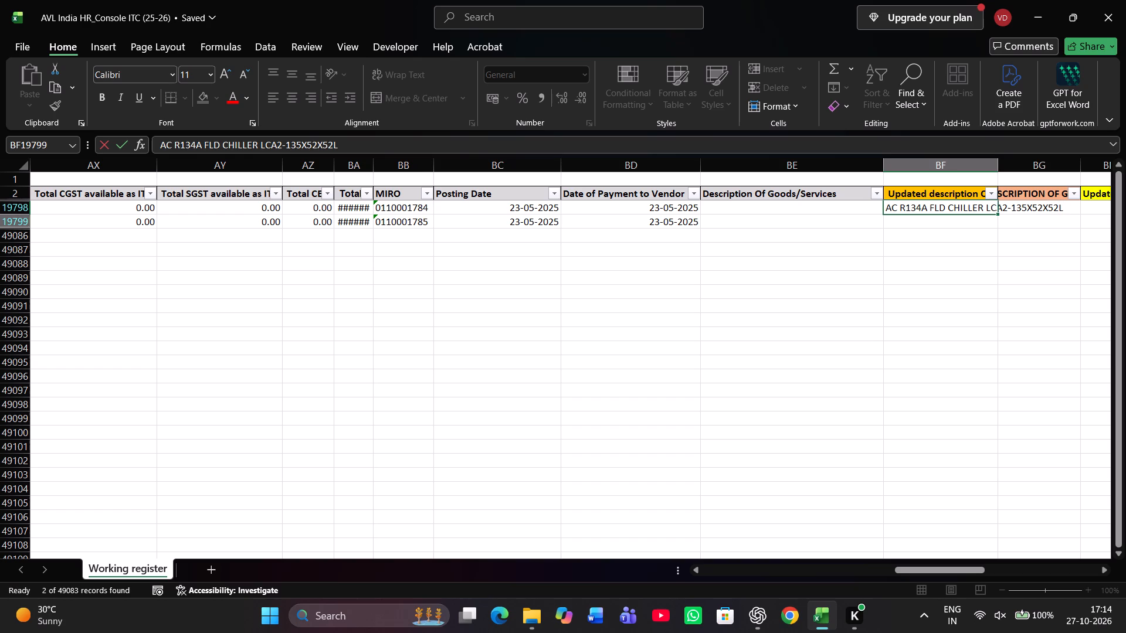
{"action": "key", "text": "Right"}
{"action": "key", "text": "Up"}
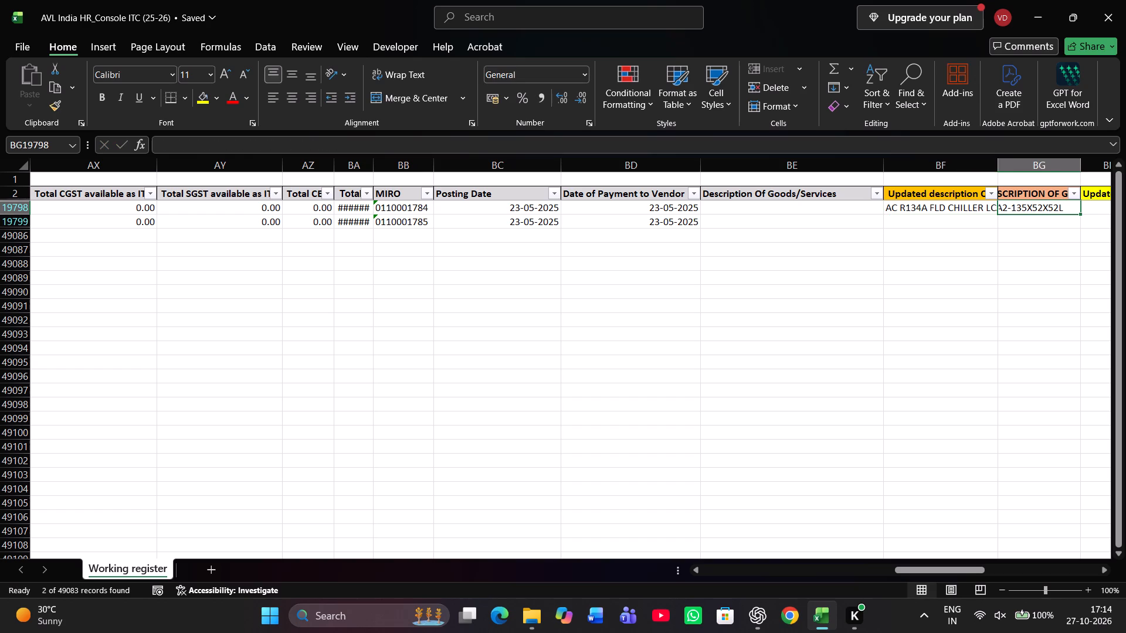
{"action": "double_click", "coordinate": [785, 207]}
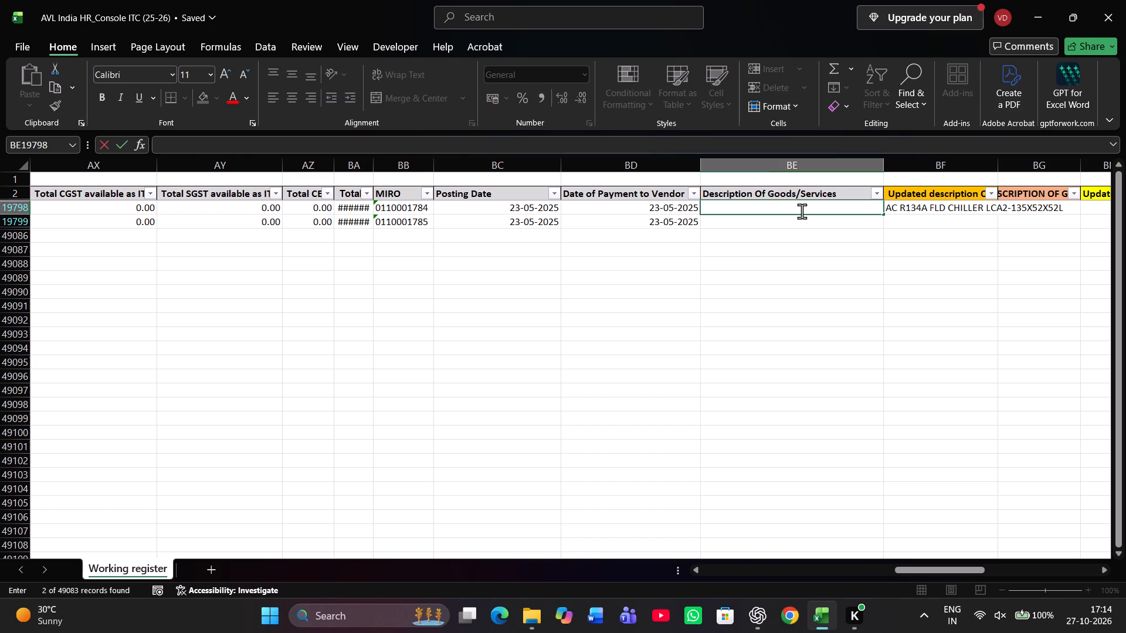
{"action": "scroll", "coordinate": [978, 214], "scroll_direction": "left", "scroll_amount": 3}
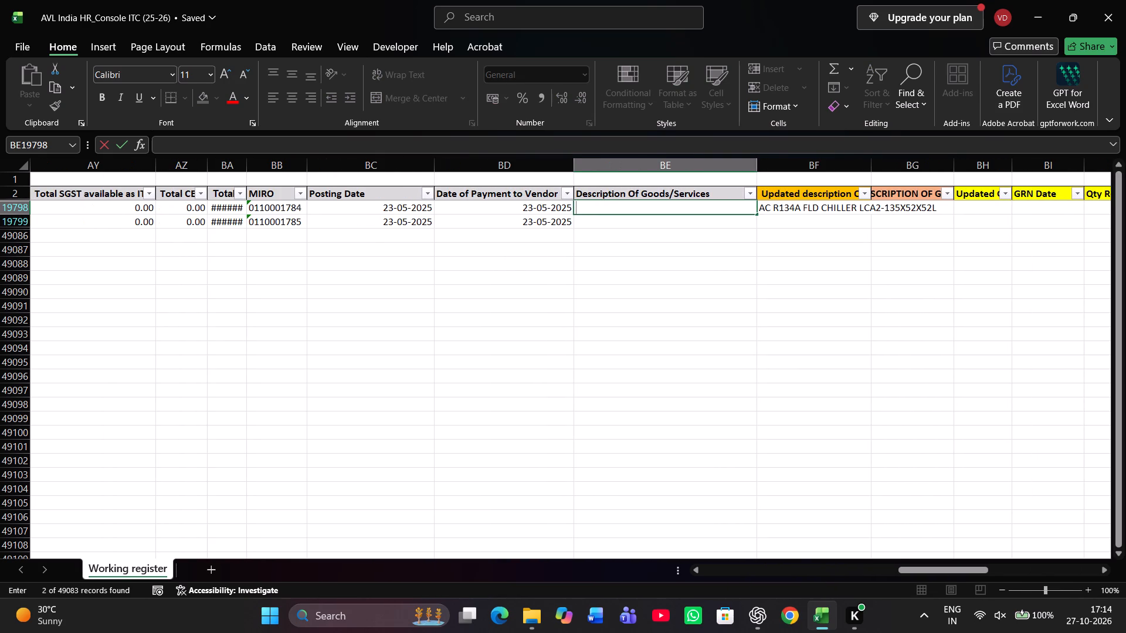
{"action": "left_click", "coordinate": [918, 193]}
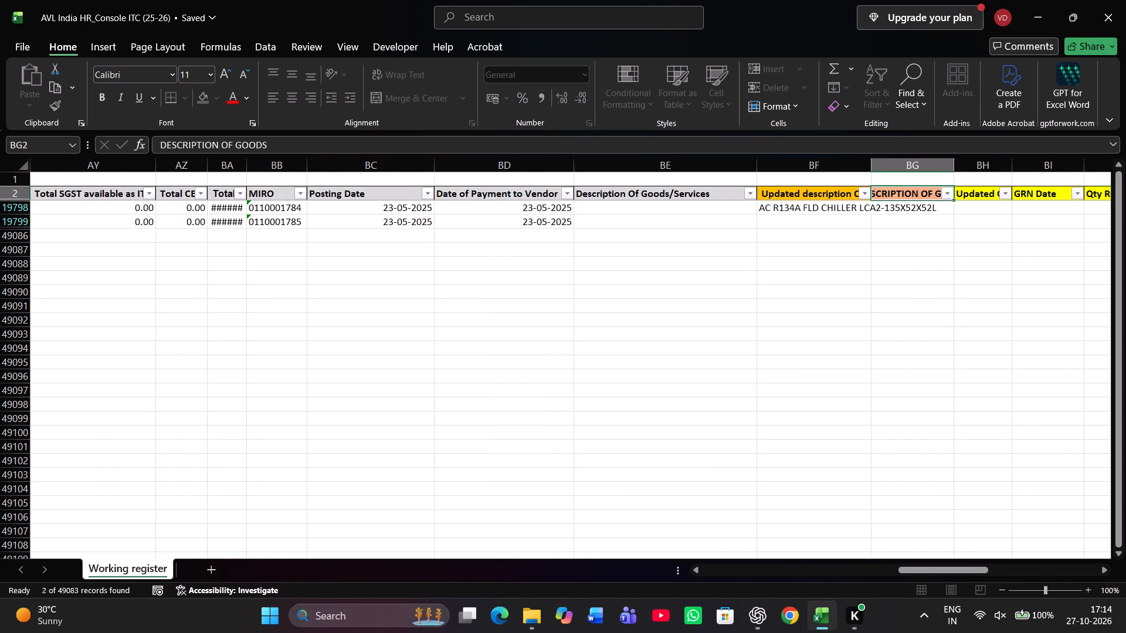
{"action": "left_click", "coordinate": [942, 206]}
{"action": "type", "text": "OK"}
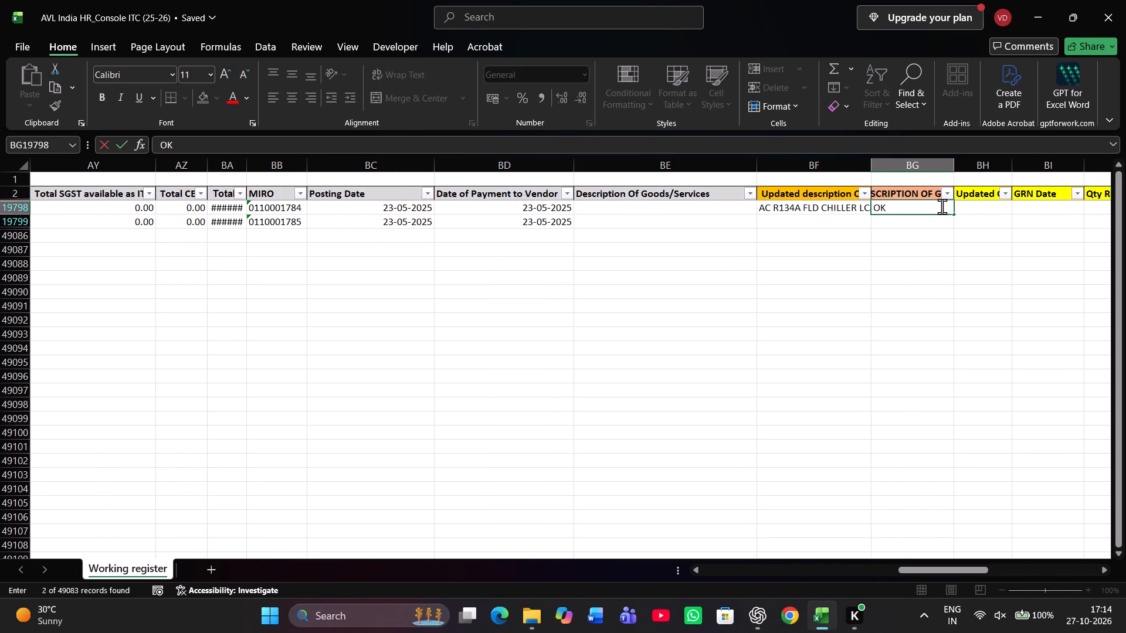
{"action": "key", "text": "Return"}
{"action": "scroll", "coordinate": [799, 211], "scroll_direction": "left", "scroll_amount": 1}
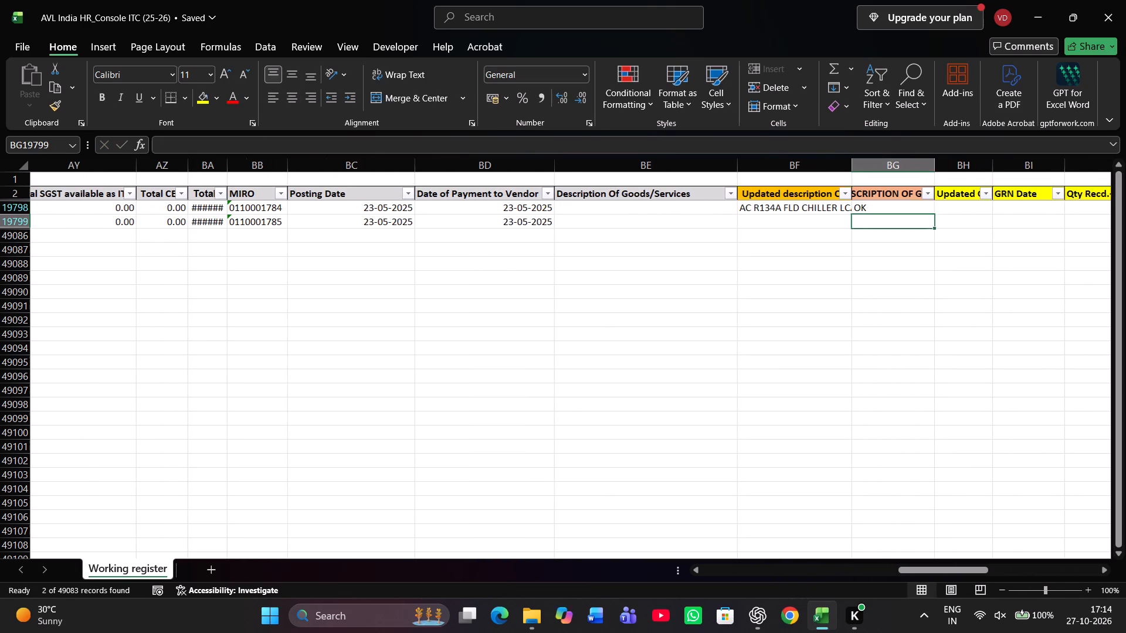
{"action": "scroll", "coordinate": [799, 211], "scroll_direction": "left", "scroll_amount": 3}
{"action": "left_click", "coordinate": [809, 209]}
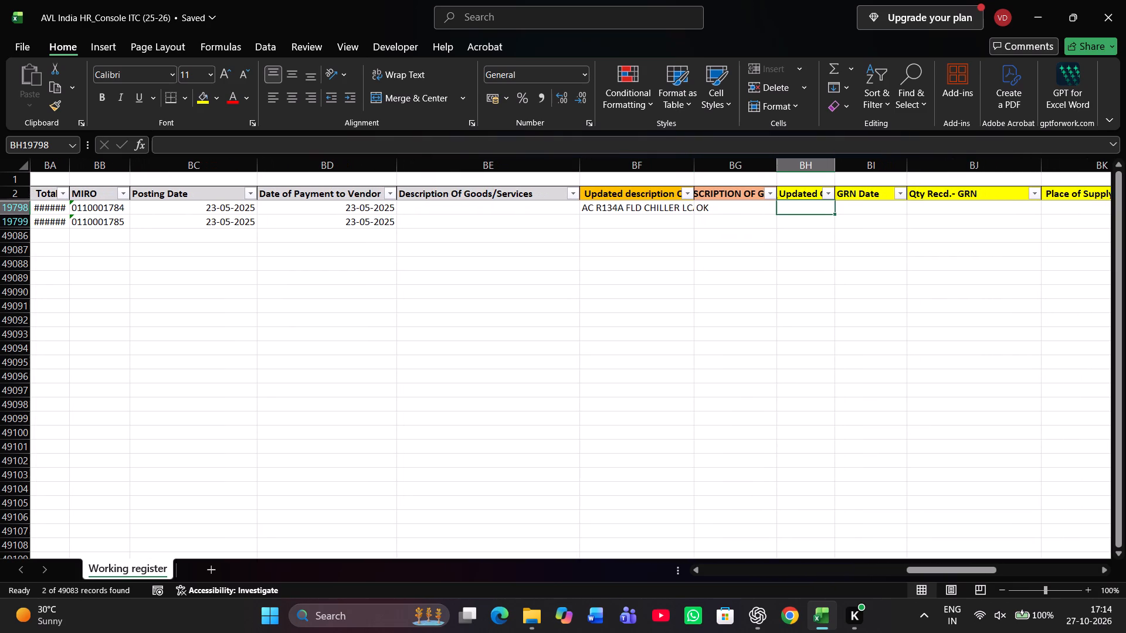
{"action": "left_click", "coordinate": [812, 197]}
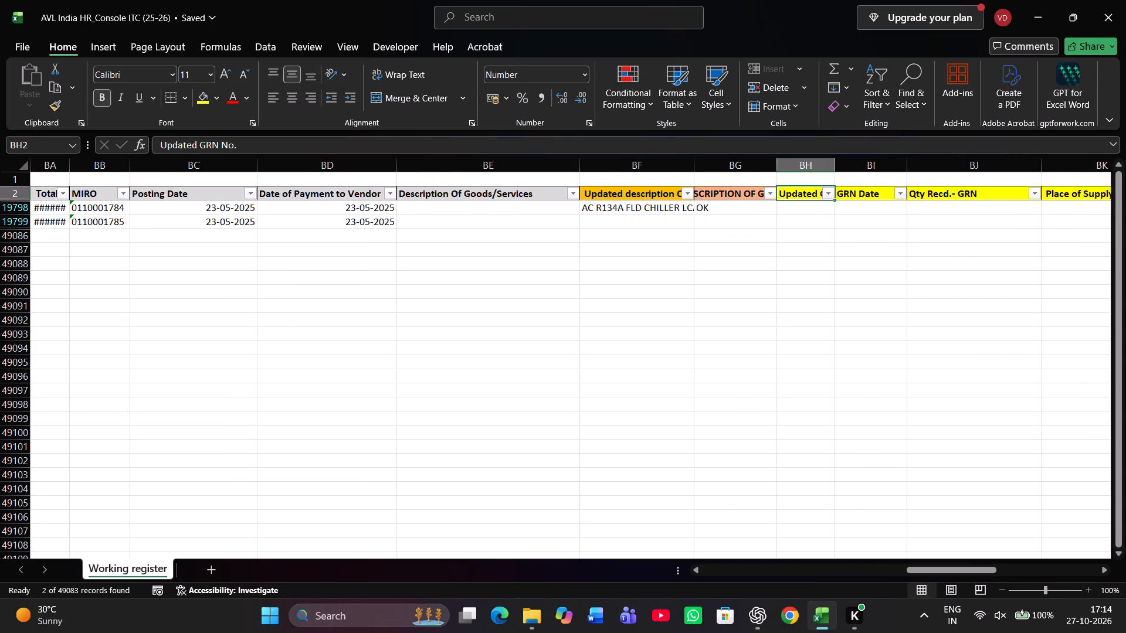
{"action": "left_click", "coordinate": [806, 204]}
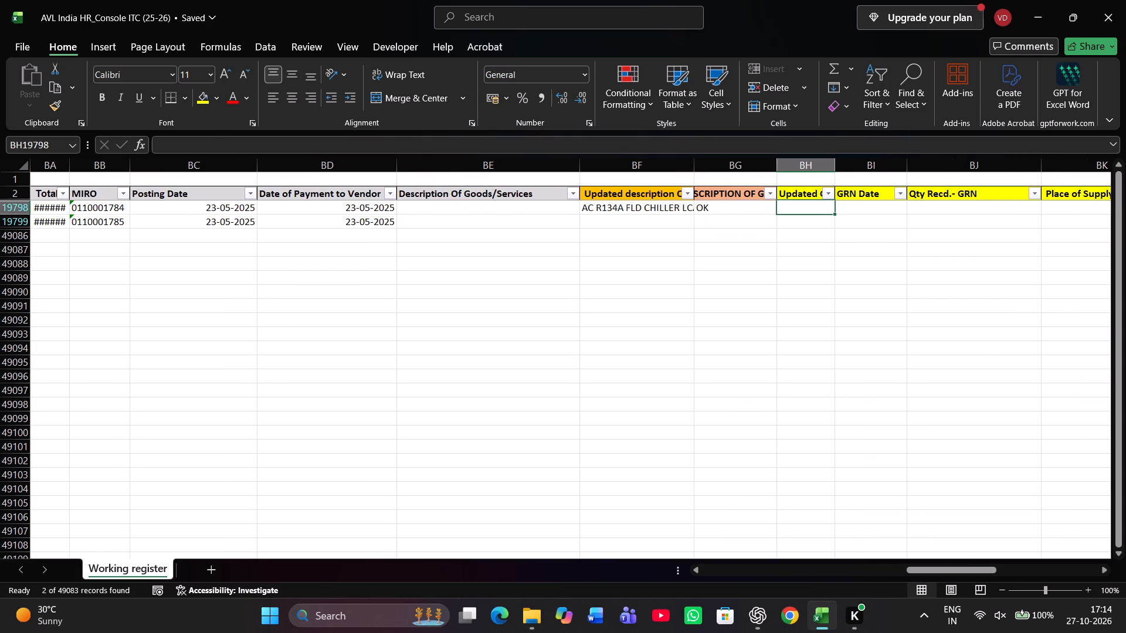
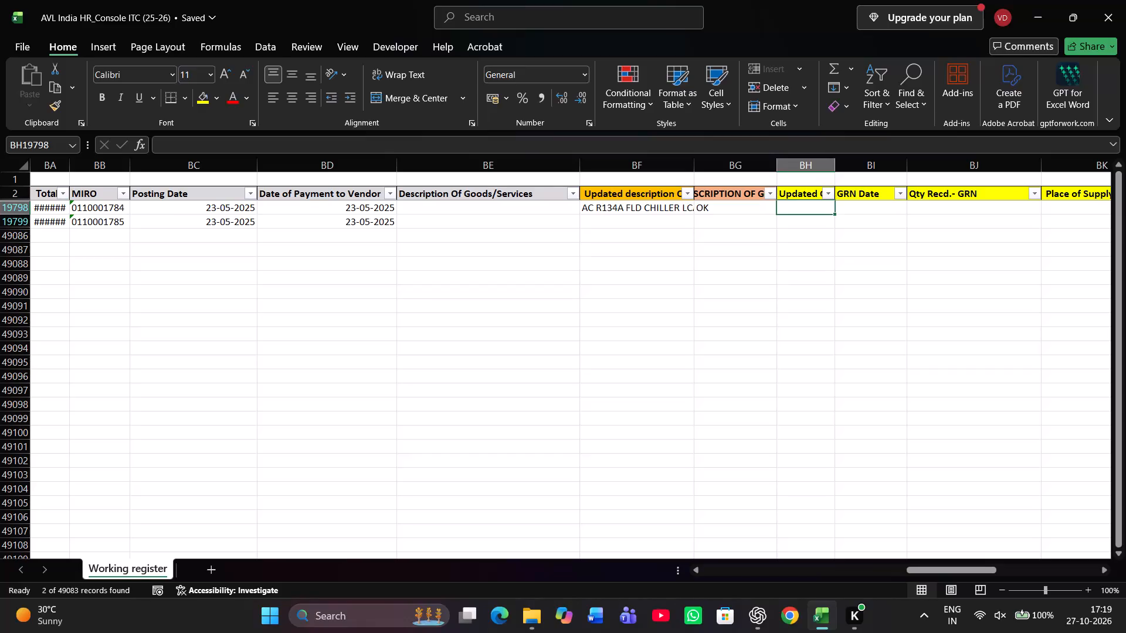
{"action": "left_click", "coordinate": [815, 195]}
{"action": "left_click", "coordinate": [812, 210]}
{"action": "key", "text": "Right"}
{"action": "key", "text": "Right"}
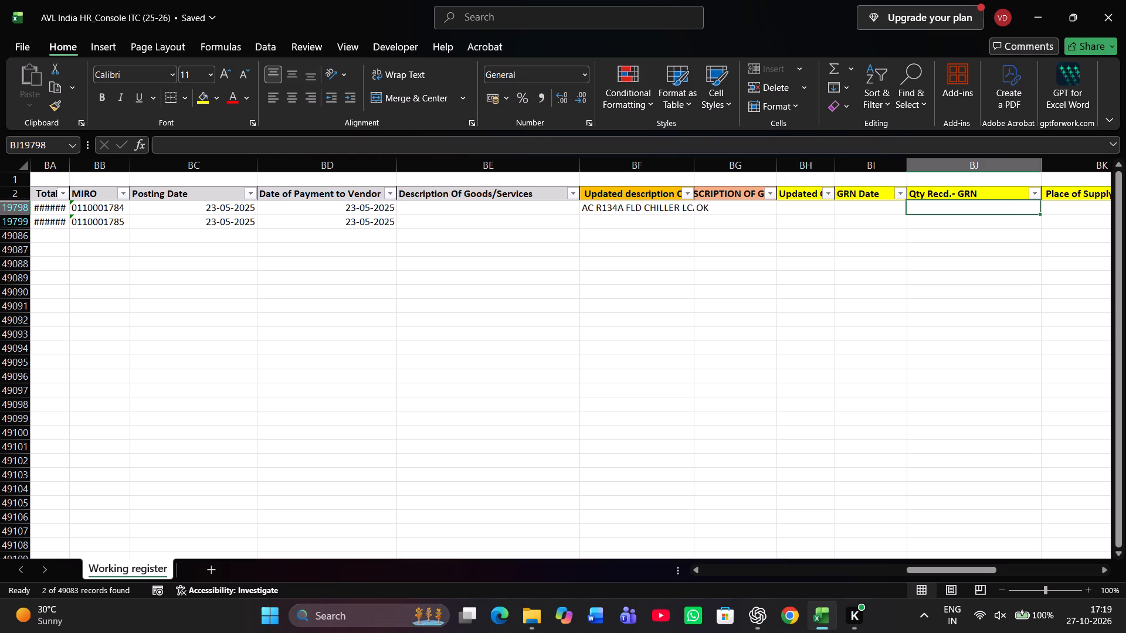
{"action": "key", "text": "1"}
{"action": "key", "text": "Right"}
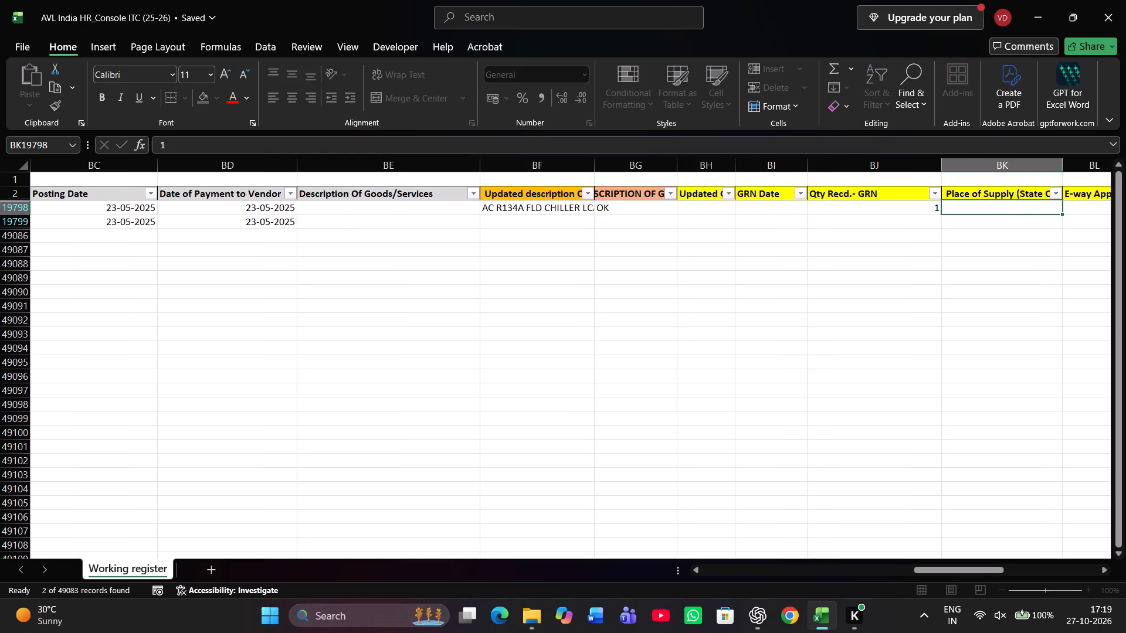
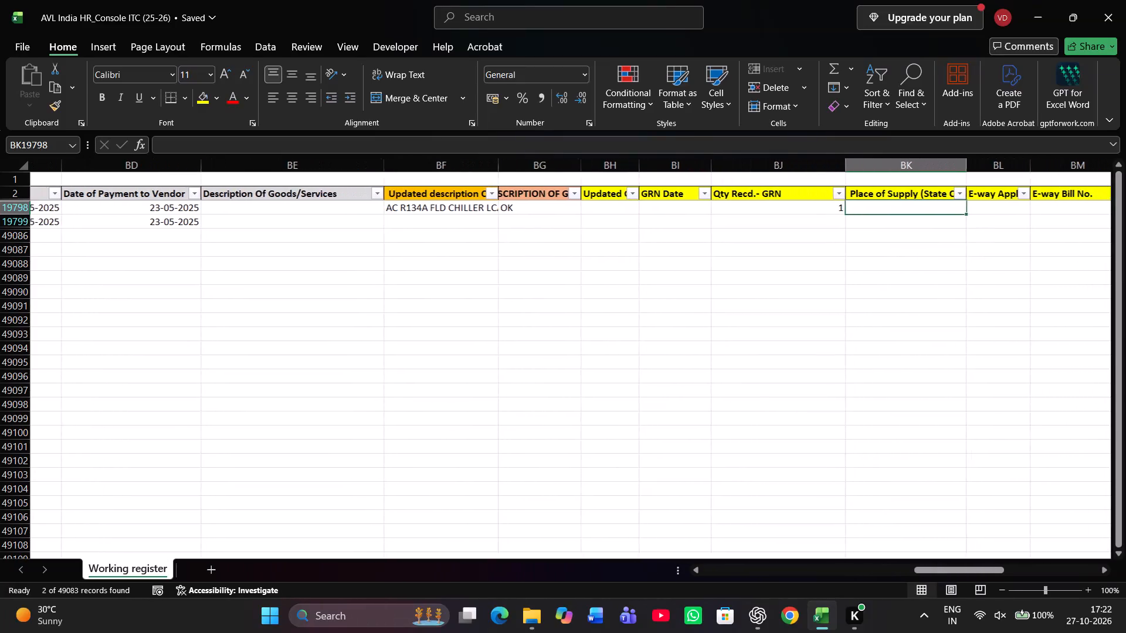
{"action": "scroll", "coordinate": [918, 217], "scroll_direction": "left", "scroll_amount": 1}
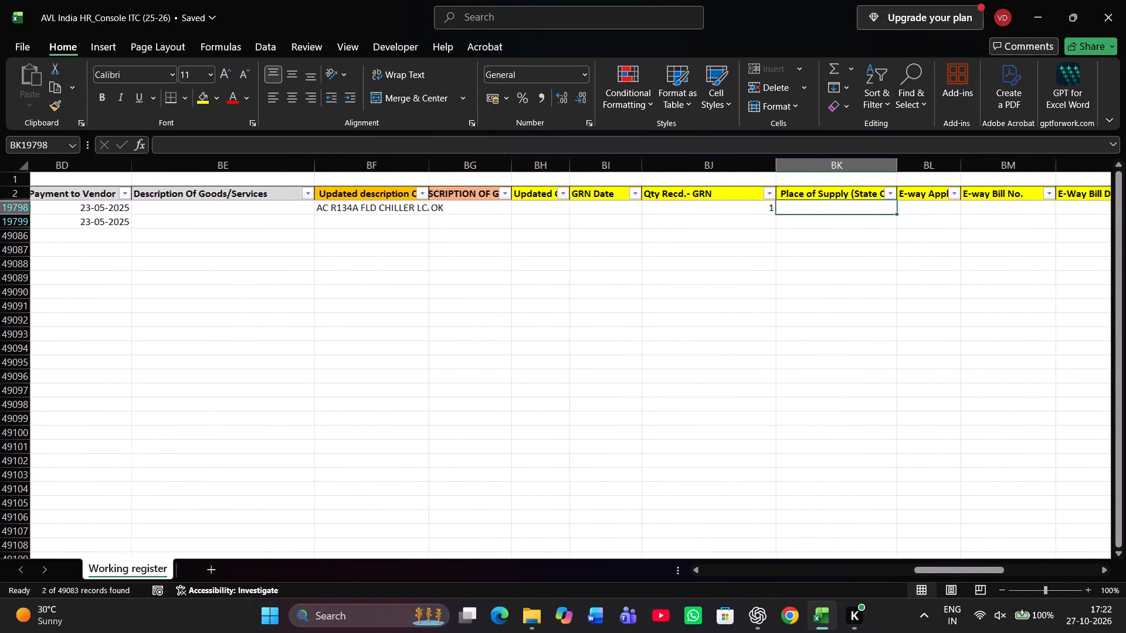
{"action": "scroll", "coordinate": [918, 217], "scroll_direction": "right", "scroll_amount": 2}
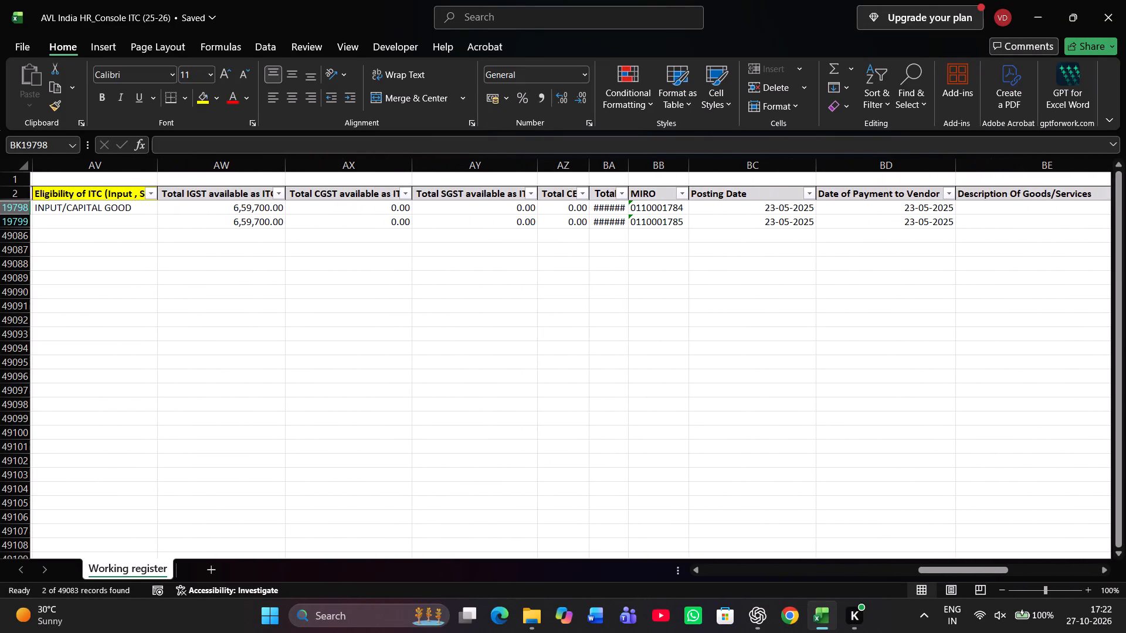
{"action": "scroll", "coordinate": [918, 217], "scroll_direction": "right", "scroll_amount": 2}
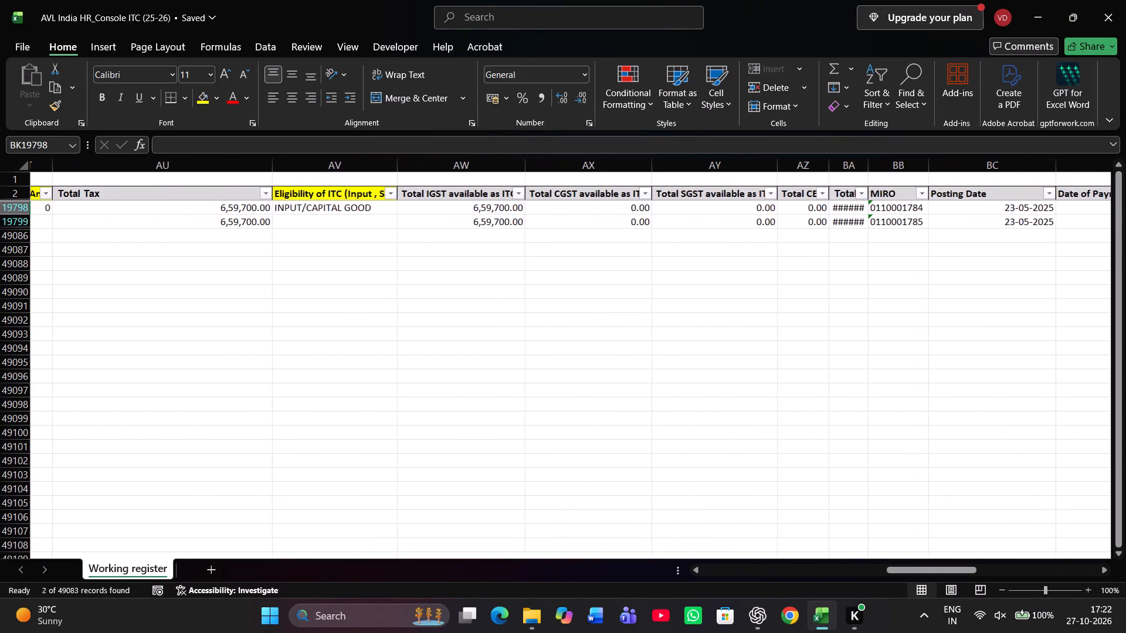
{"action": "scroll", "coordinate": [918, 217], "scroll_direction": "right", "scroll_amount": 2}
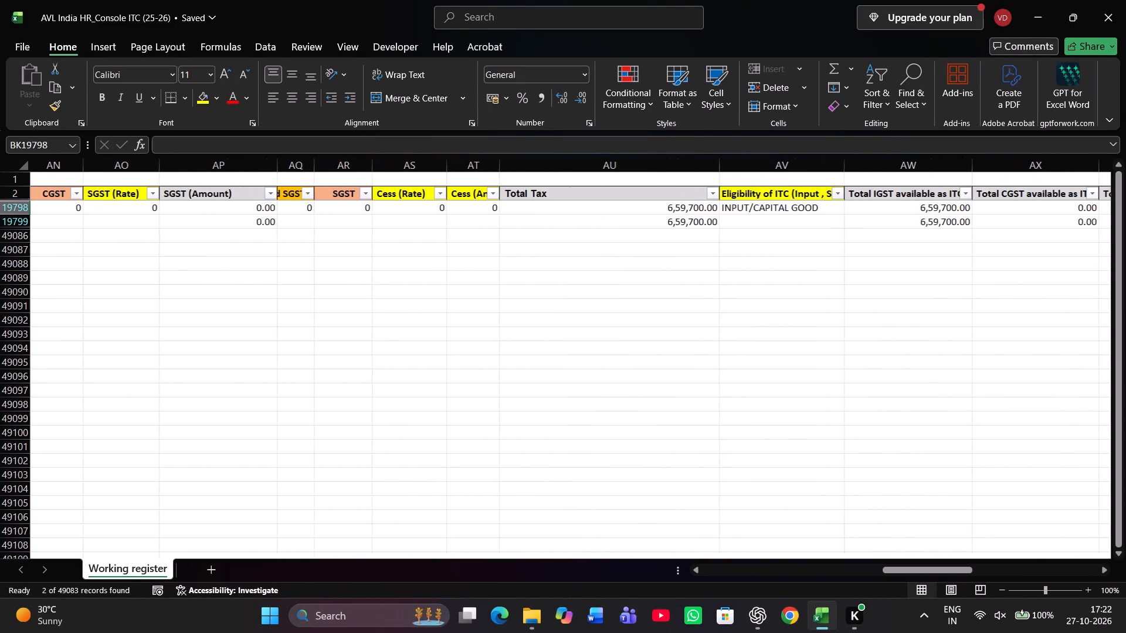
{"action": "scroll", "coordinate": [918, 217], "scroll_direction": "right", "scroll_amount": 2}
{"action": "scroll", "coordinate": [918, 217], "scroll_direction": "left", "scroll_amount": 1}
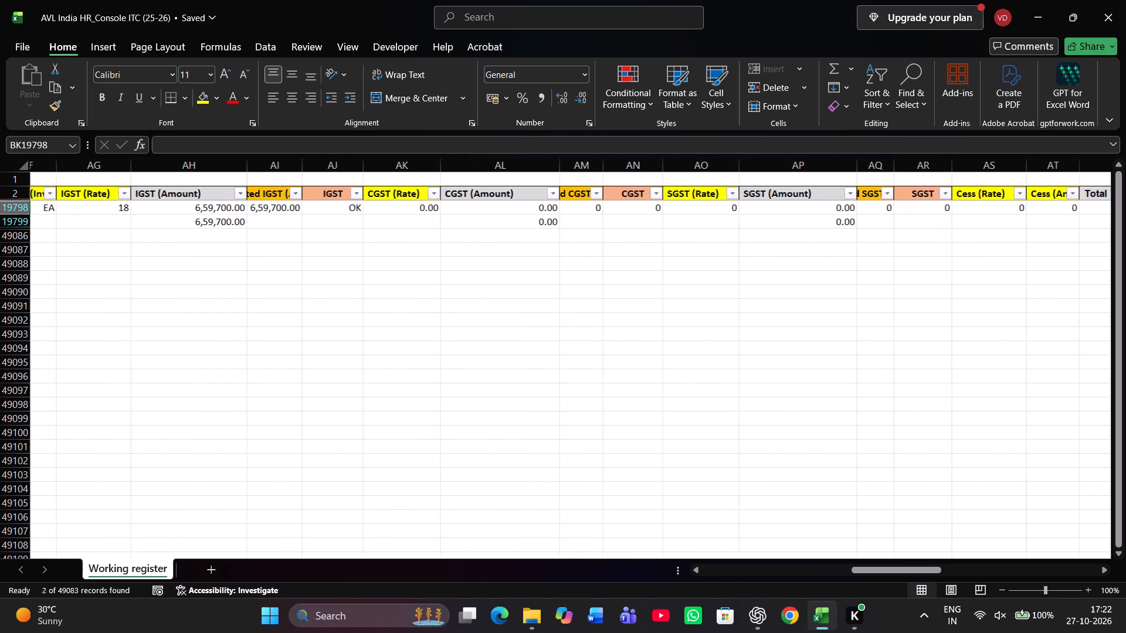
{"action": "scroll", "coordinate": [918, 217], "scroll_direction": "right", "scroll_amount": 3}
{"action": "scroll", "coordinate": [918, 217], "scroll_direction": "left", "scroll_amount": 4}
{"action": "scroll", "coordinate": [918, 217], "scroll_direction": "right", "scroll_amount": 4}
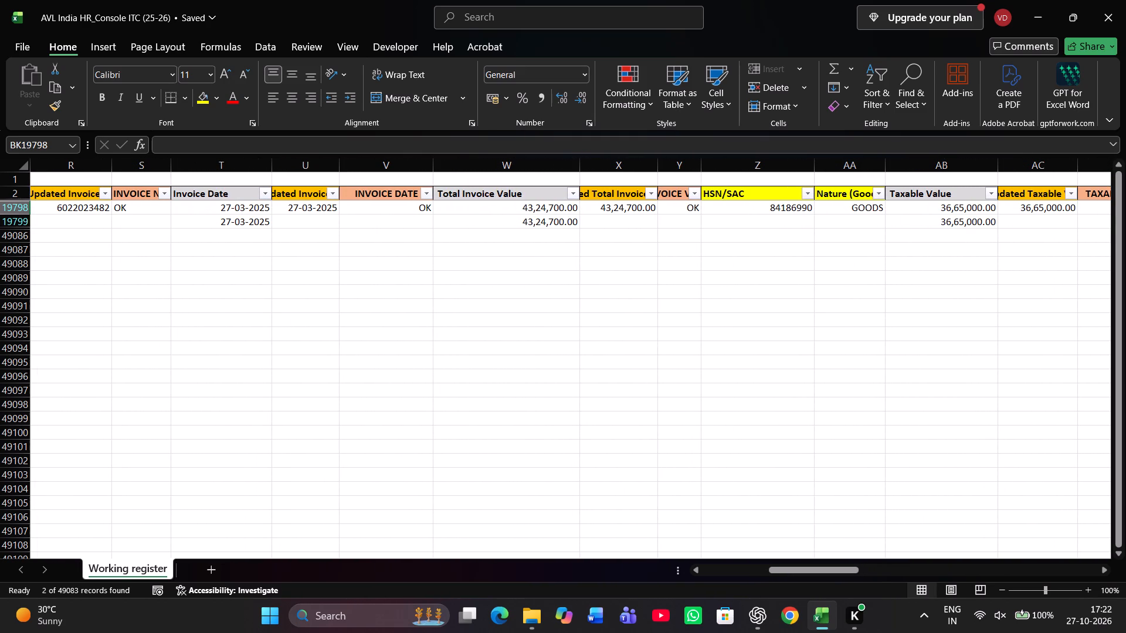
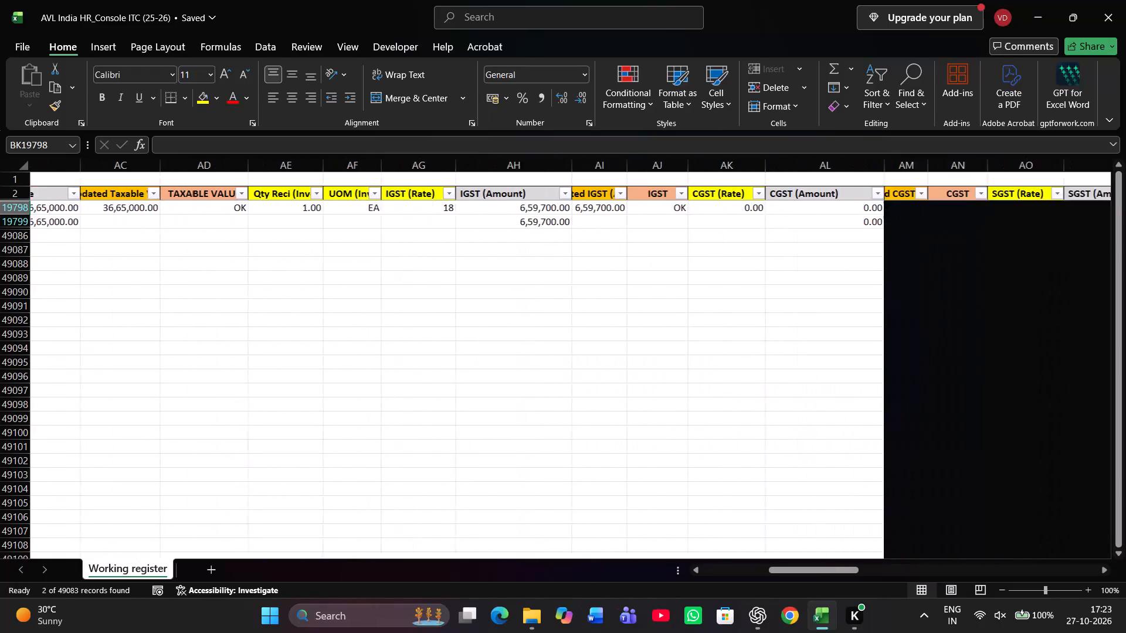
Enter 06 as the Place of Supply state code for the chiller invoice in row 19798.
{"action": "scroll", "coordinate": [918, 217], "scroll_direction": "left", "scroll_amount": 5}
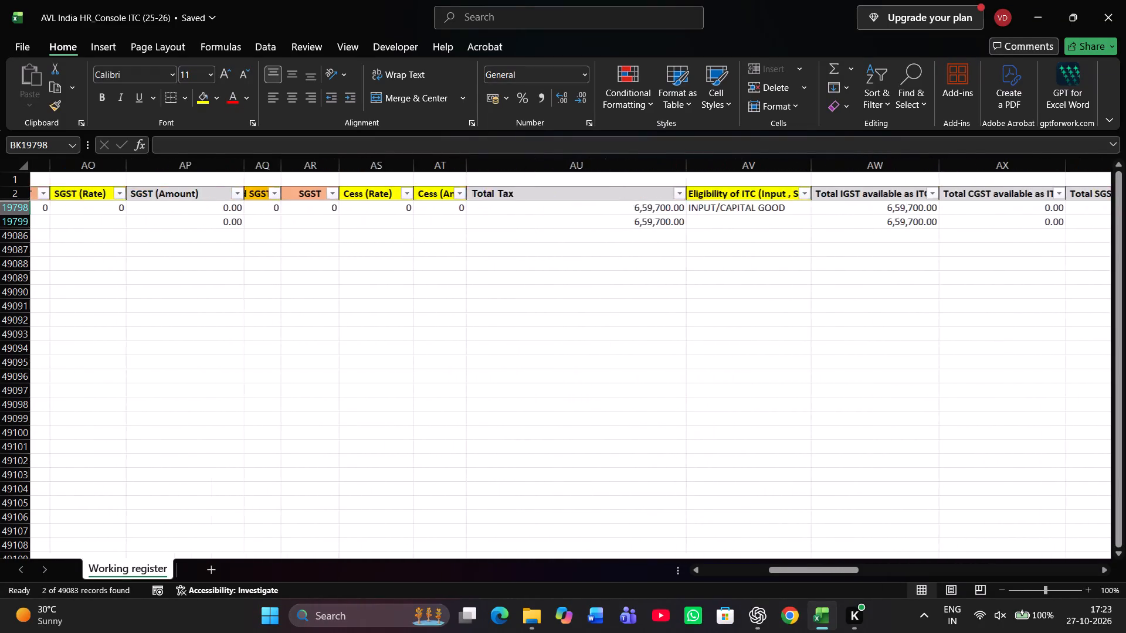
{"action": "scroll", "coordinate": [918, 217], "scroll_direction": "left", "scroll_amount": 5}
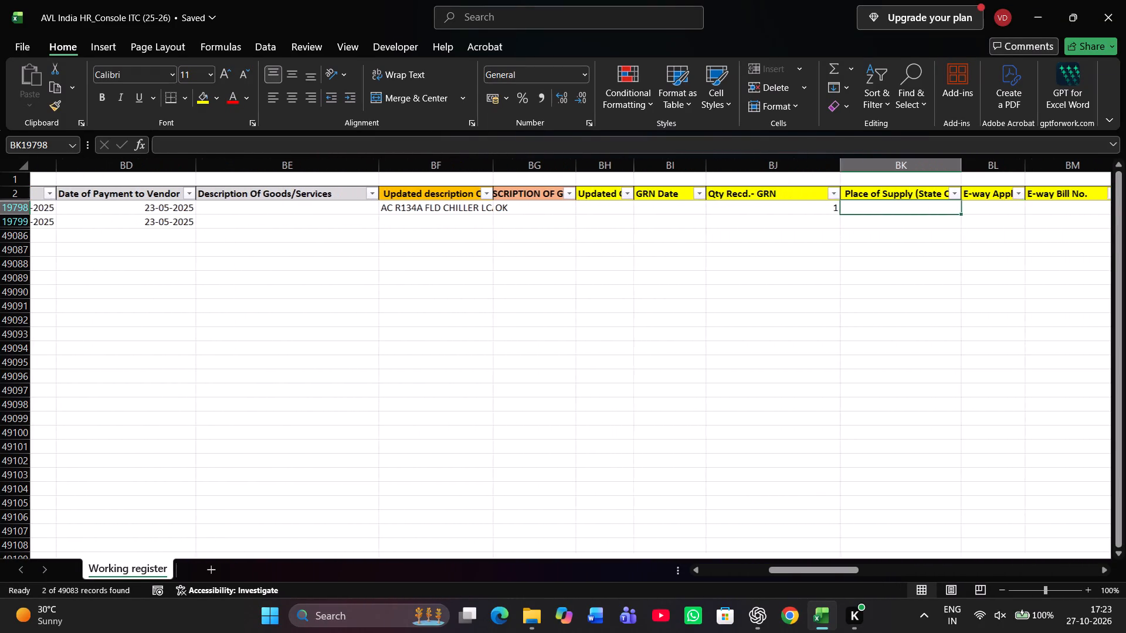
{"action": "type", "text": "06"}
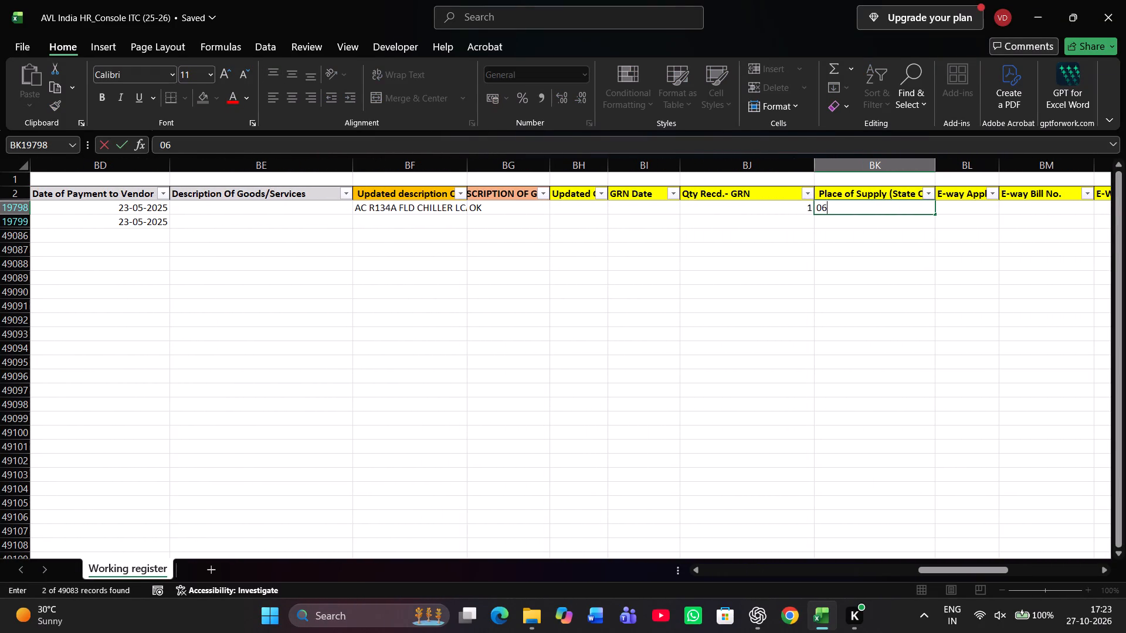
{"action": "scroll", "coordinate": [918, 217], "scroll_direction": "left", "scroll_amount": 4}
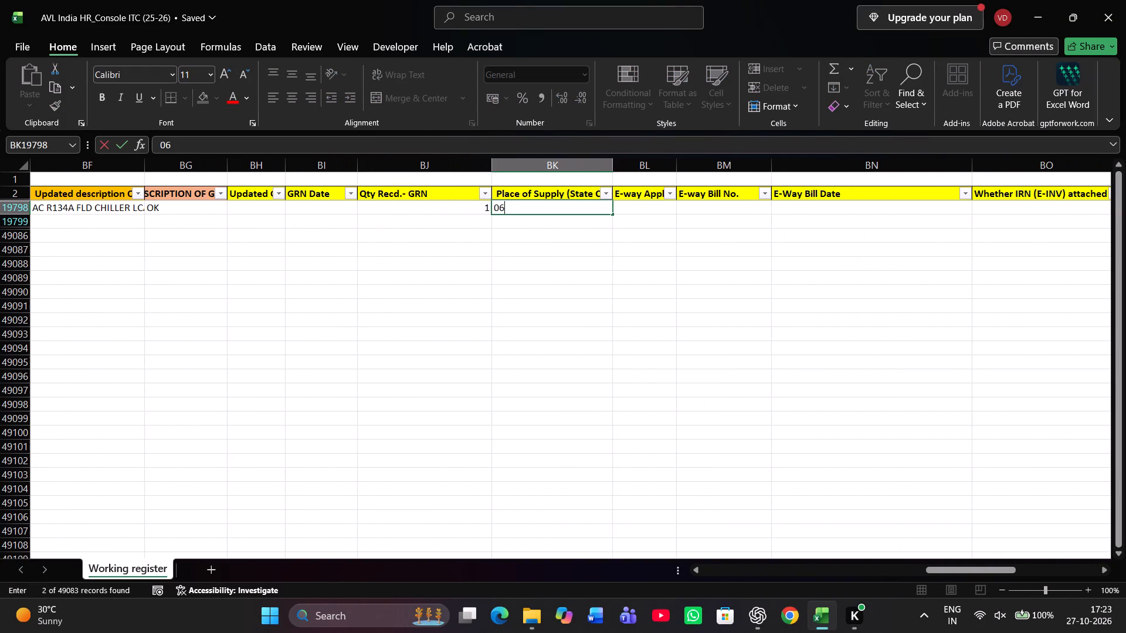
{"action": "left_click", "coordinate": [635, 206]}
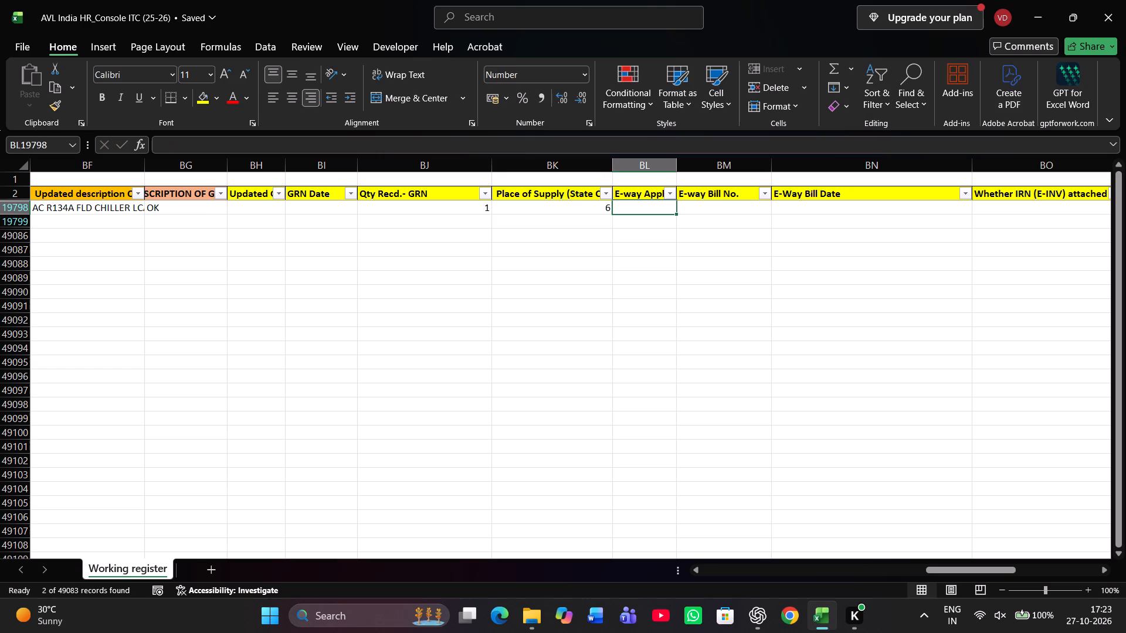
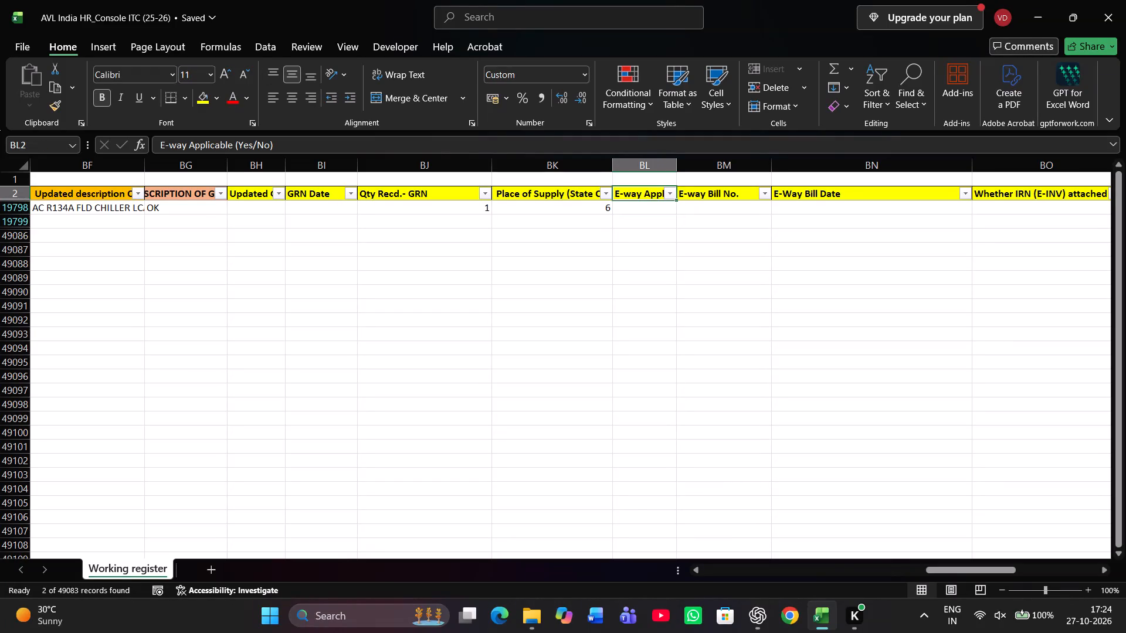
Mark E-way Applicable as YES for the chiller invoice in row 19798.
{"action": "left_click", "coordinate": [641, 206]}
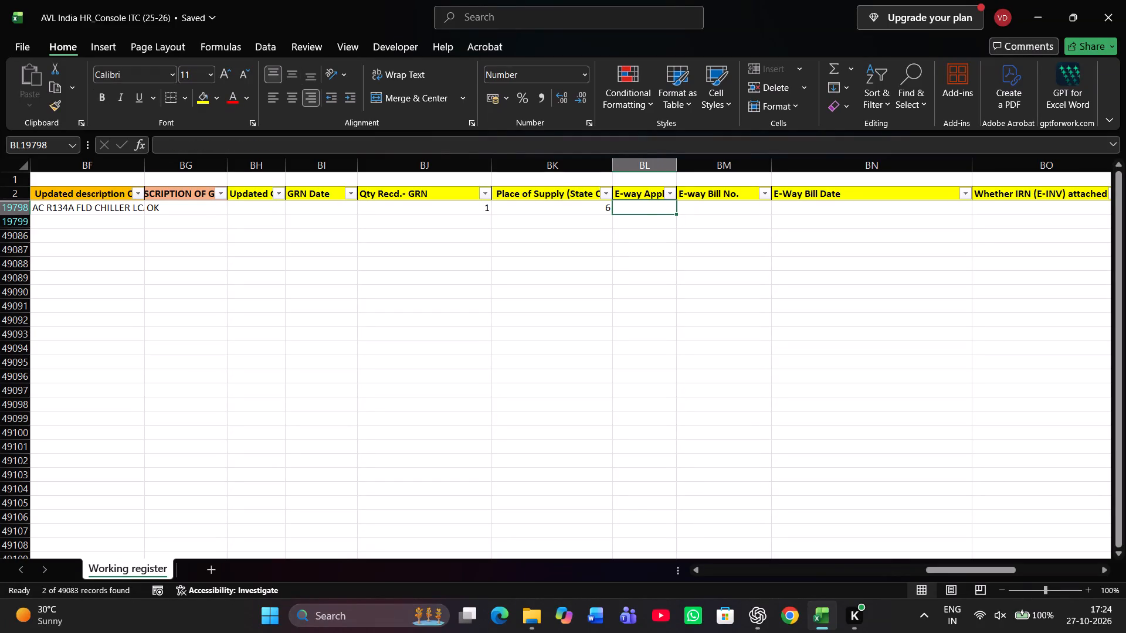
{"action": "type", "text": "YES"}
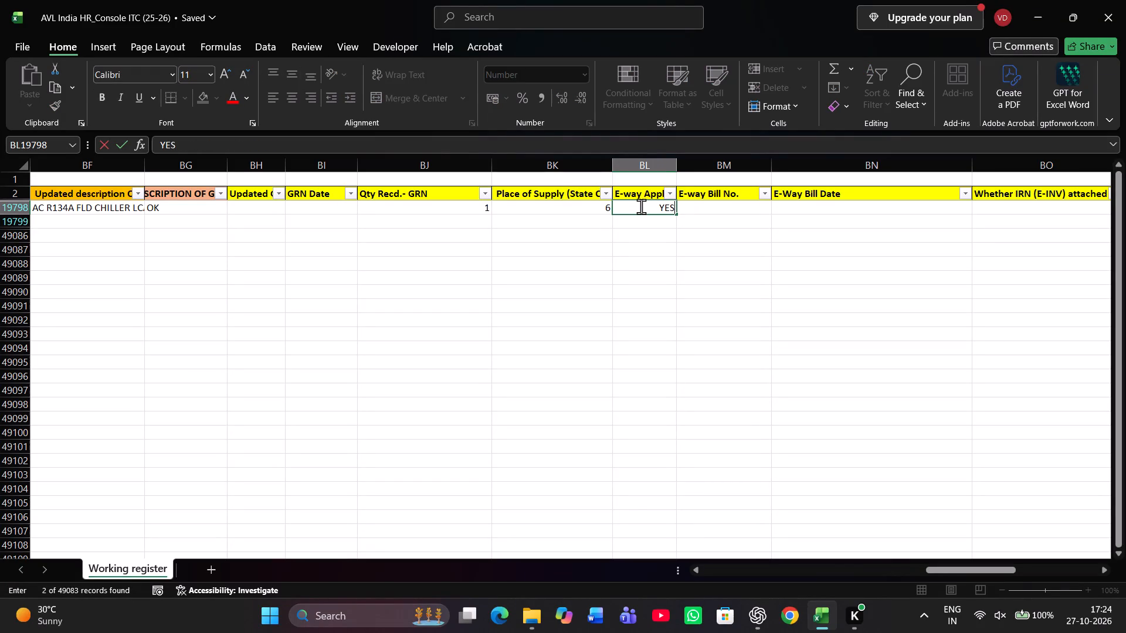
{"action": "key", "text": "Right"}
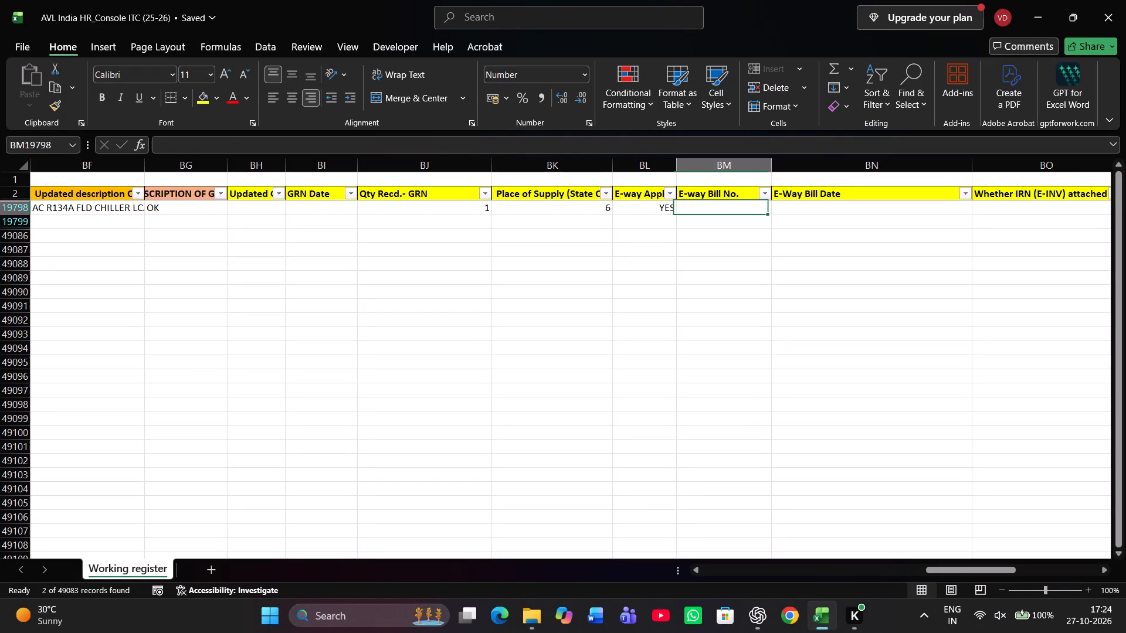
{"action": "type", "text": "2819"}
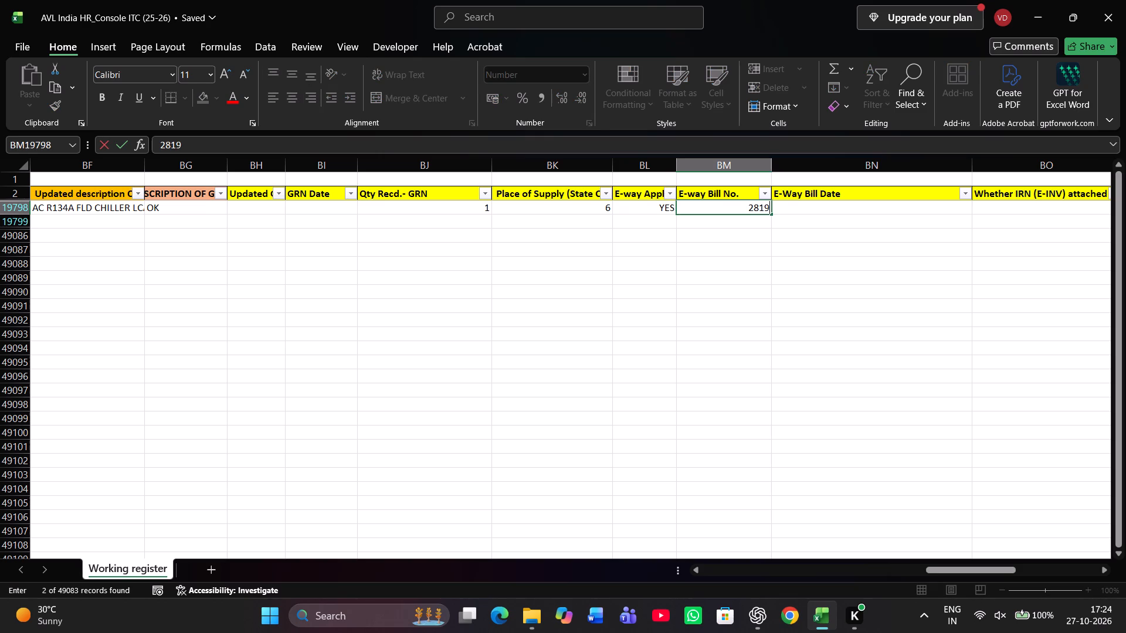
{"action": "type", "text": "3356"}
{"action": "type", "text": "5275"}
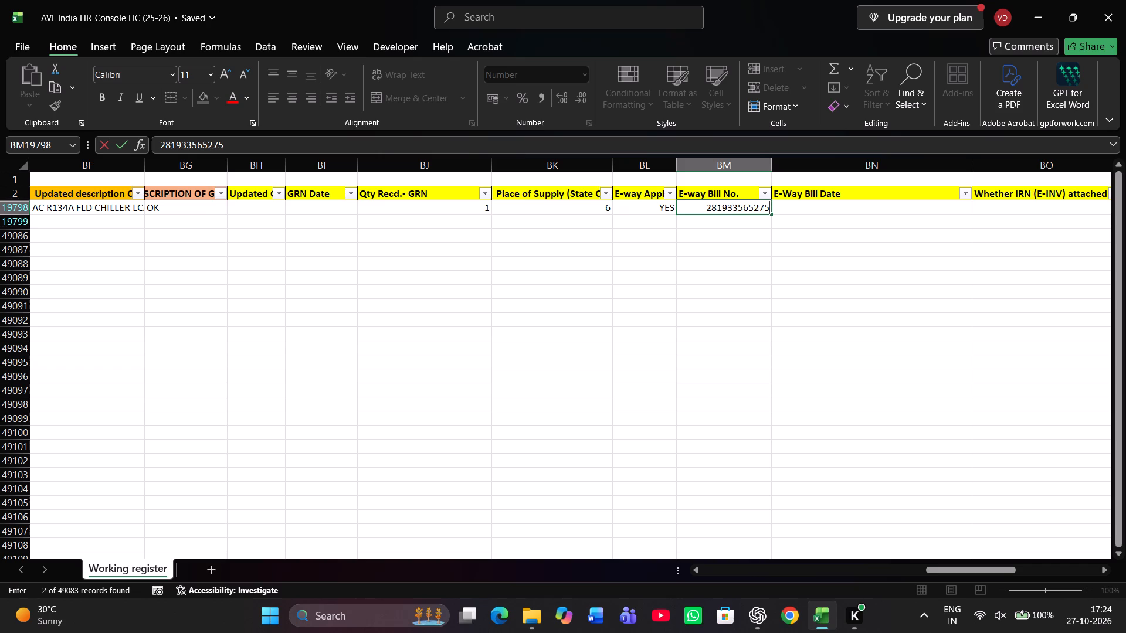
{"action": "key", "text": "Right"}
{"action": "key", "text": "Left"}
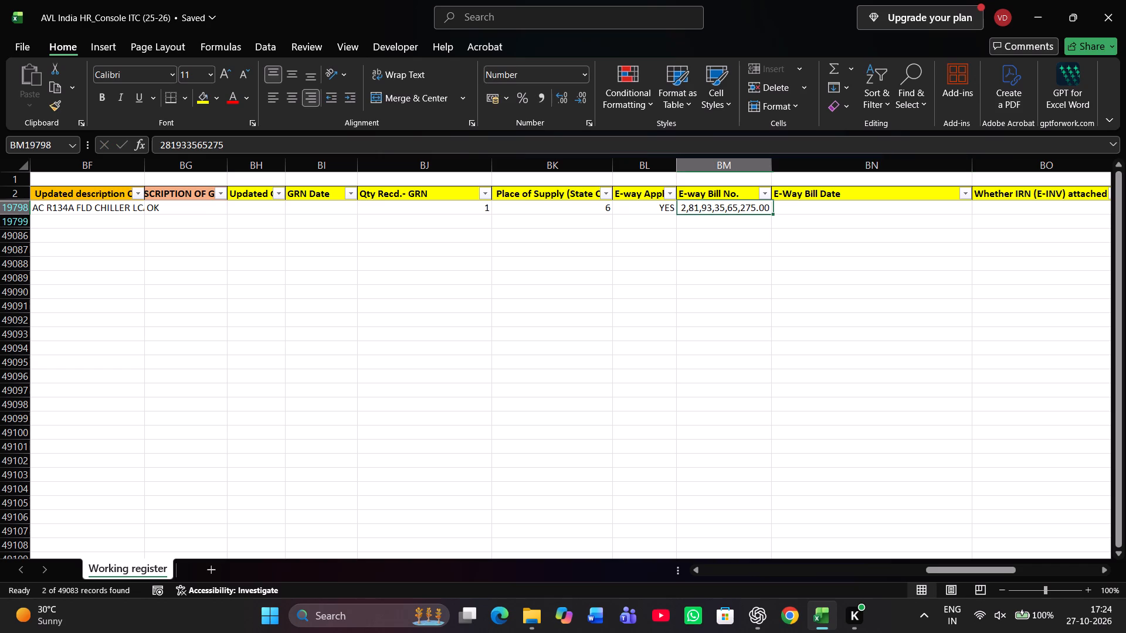
{"action": "right_click", "coordinate": [732, 210]}
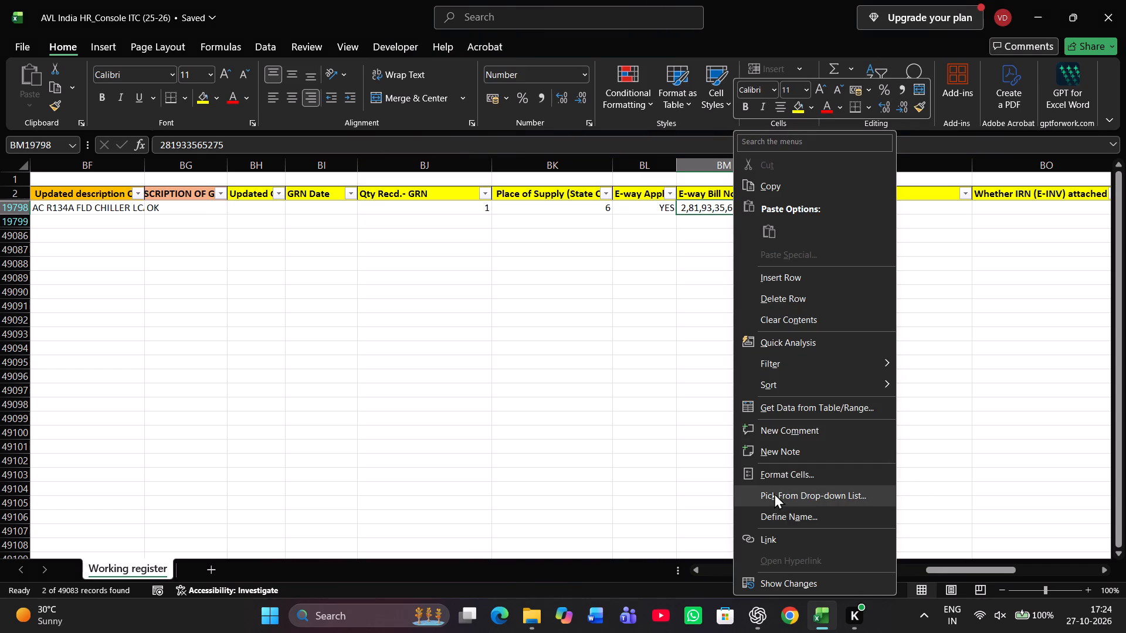
{"action": "left_click", "coordinate": [799, 471]}
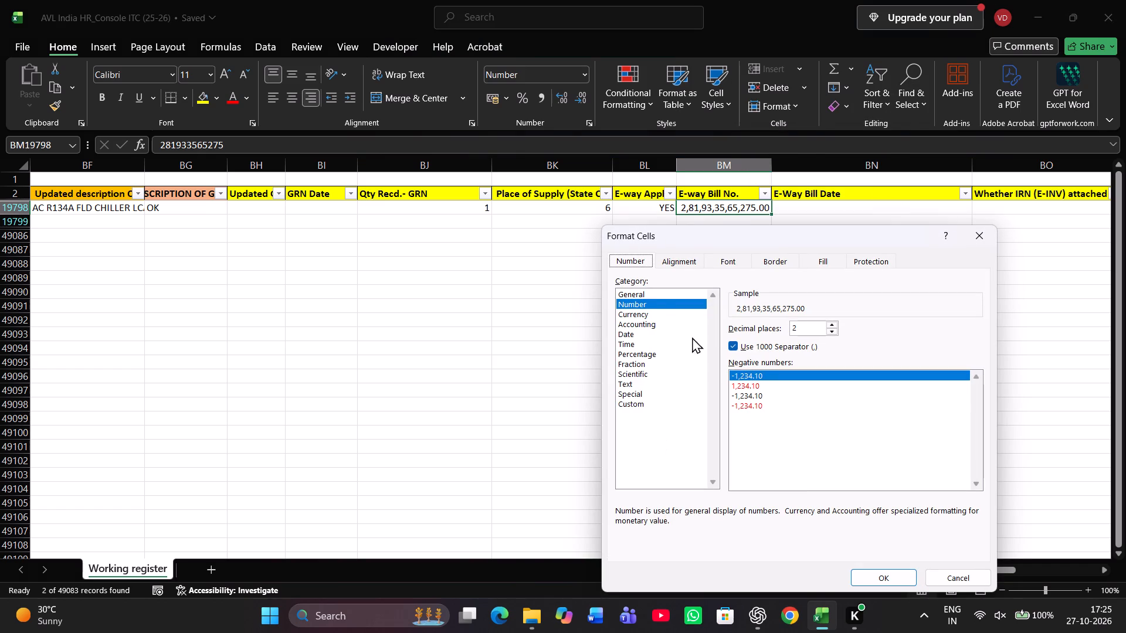
{"action": "left_click", "coordinate": [657, 294]}
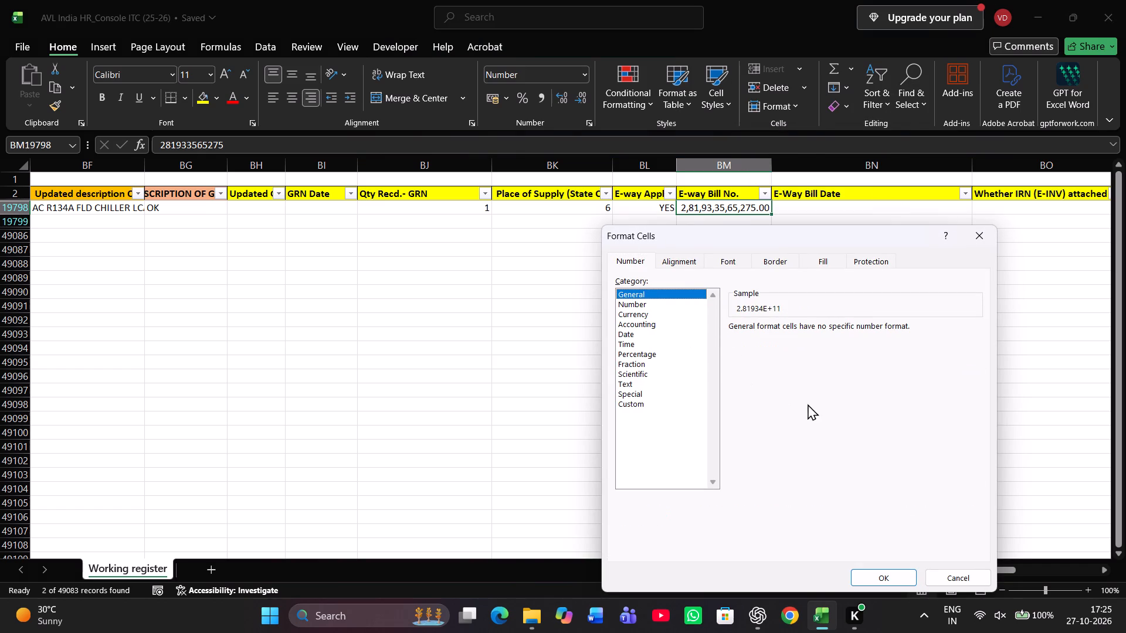
{"action": "left_click", "coordinate": [888, 580]}
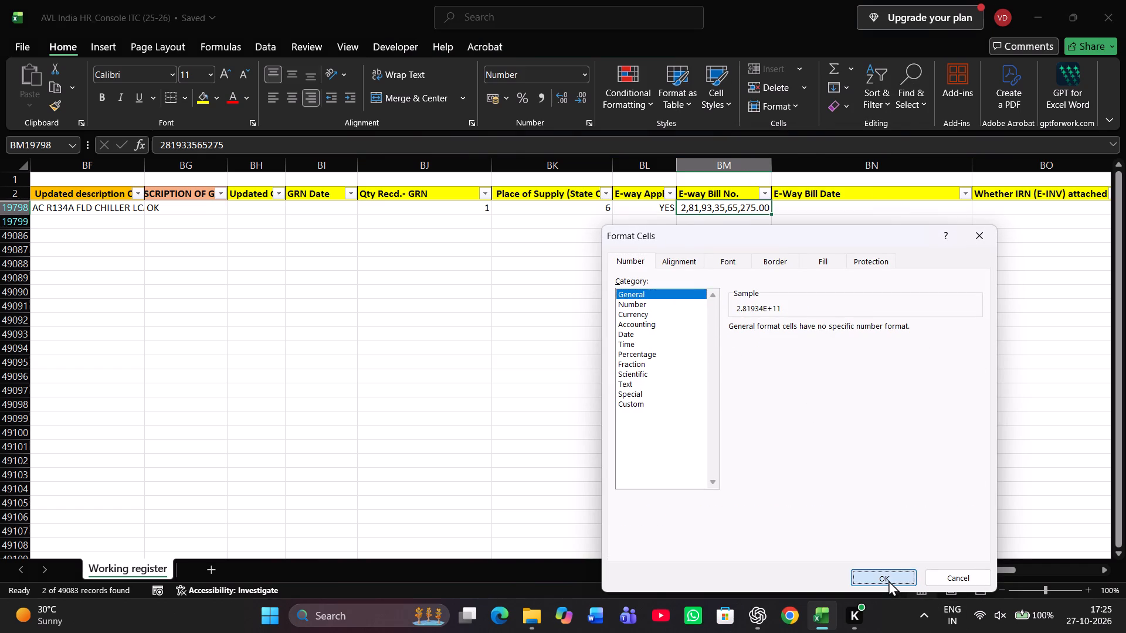
Enter 27/03/2025 as the E-Way Bill Date in row 19798 and format the cell as a date of type 14-03-2012.
{"action": "left_click", "coordinate": [831, 203]}
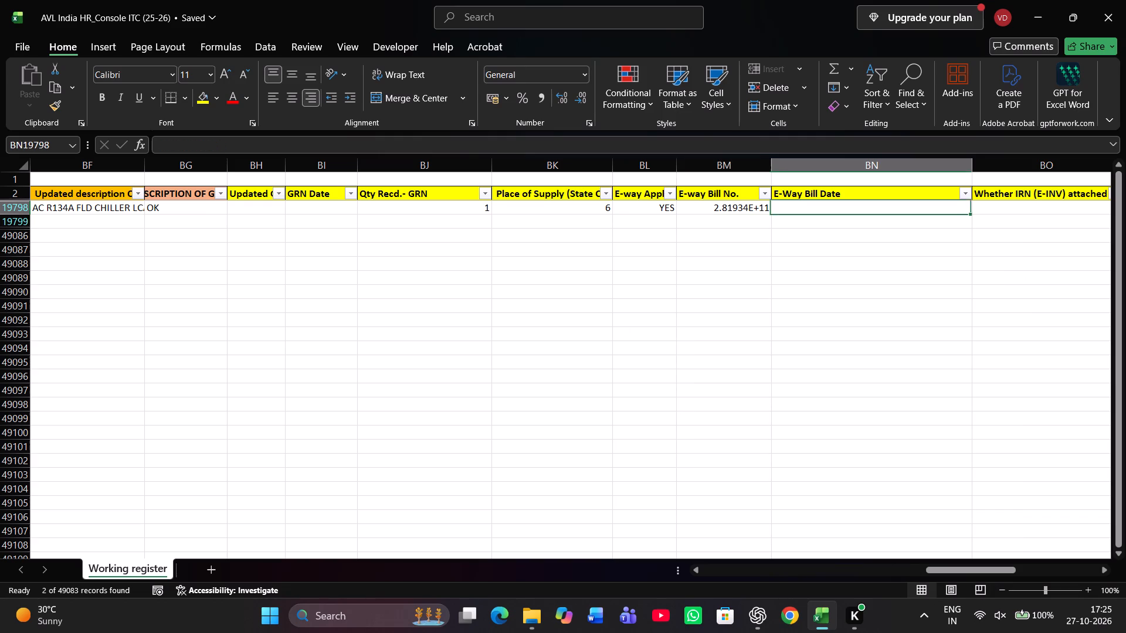
{"action": "scroll", "coordinate": [831, 203], "scroll_direction": "left", "scroll_amount": 2}
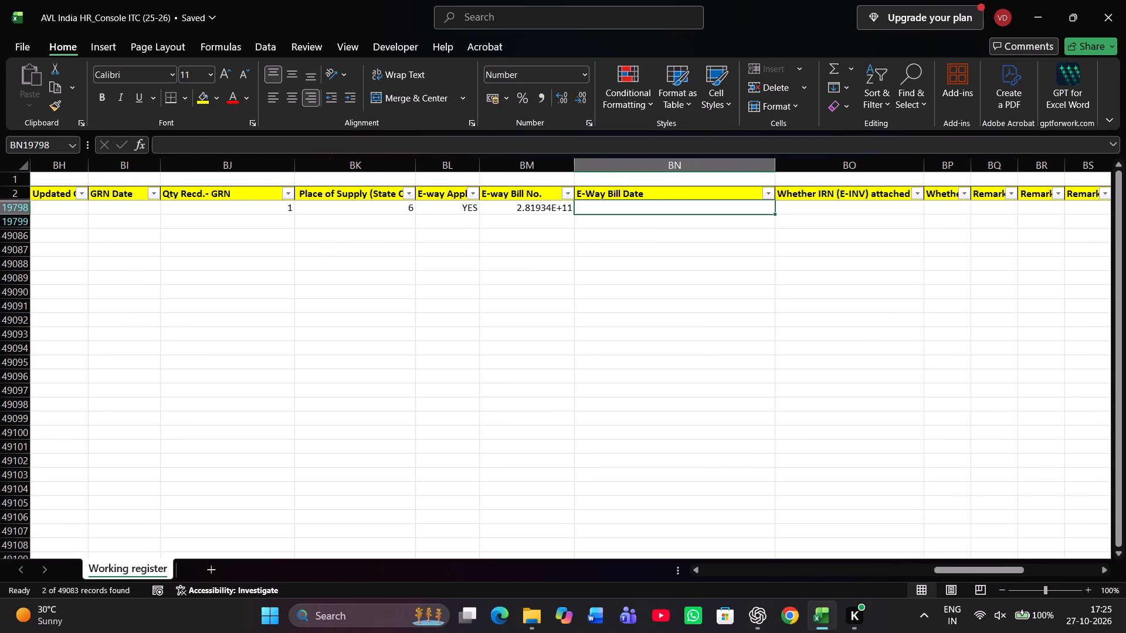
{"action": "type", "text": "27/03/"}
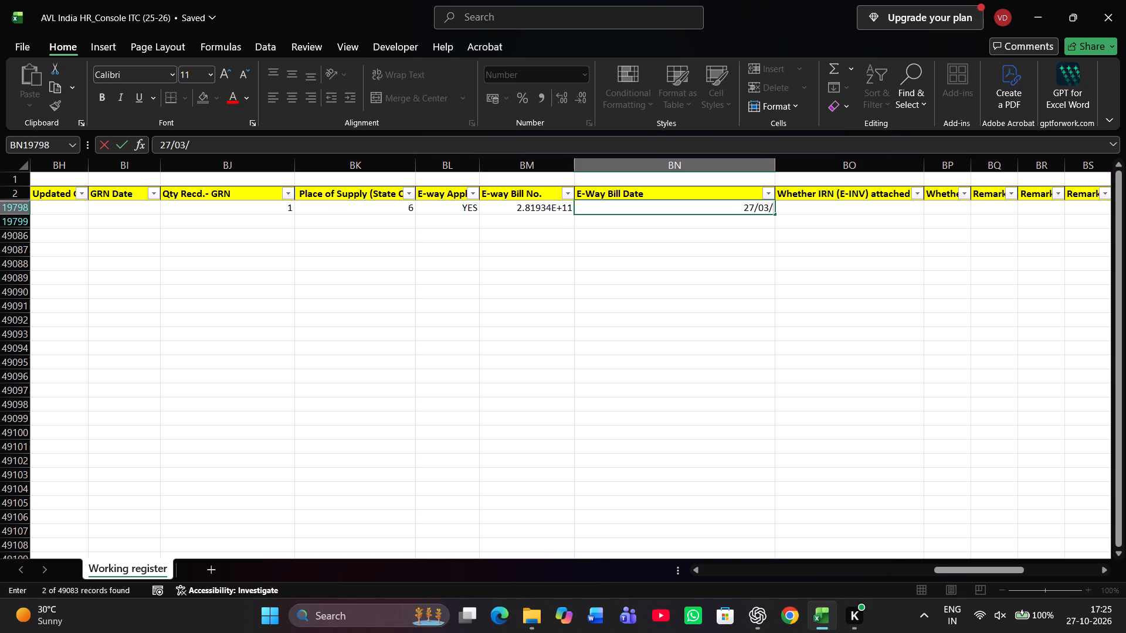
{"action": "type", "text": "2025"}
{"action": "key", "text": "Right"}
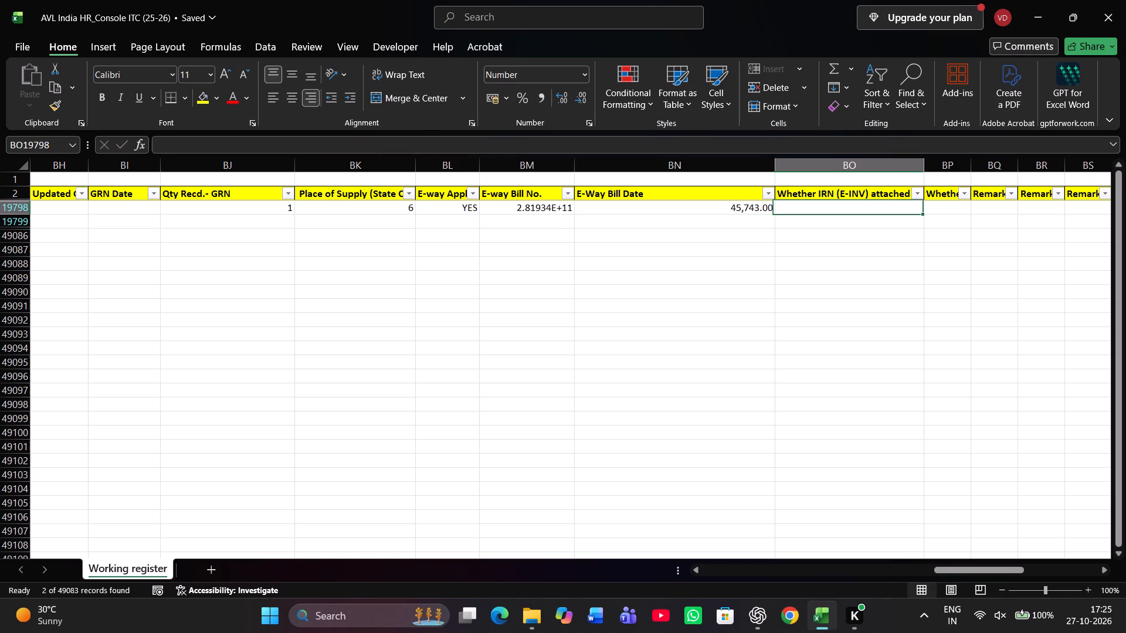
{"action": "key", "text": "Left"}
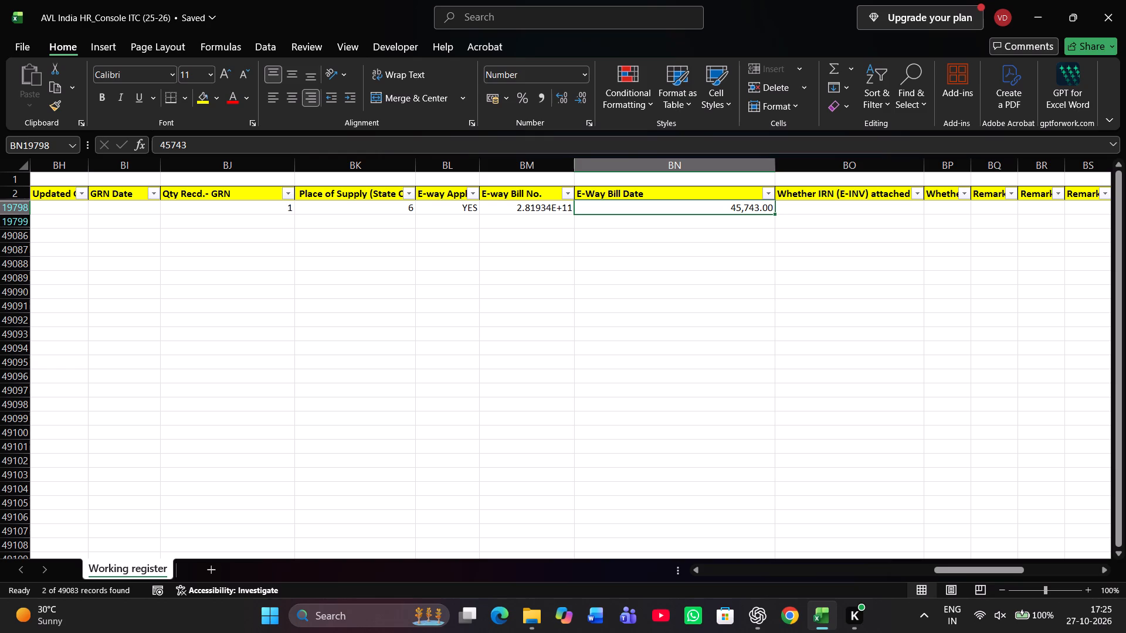
{"action": "right_click", "coordinate": [679, 213]}
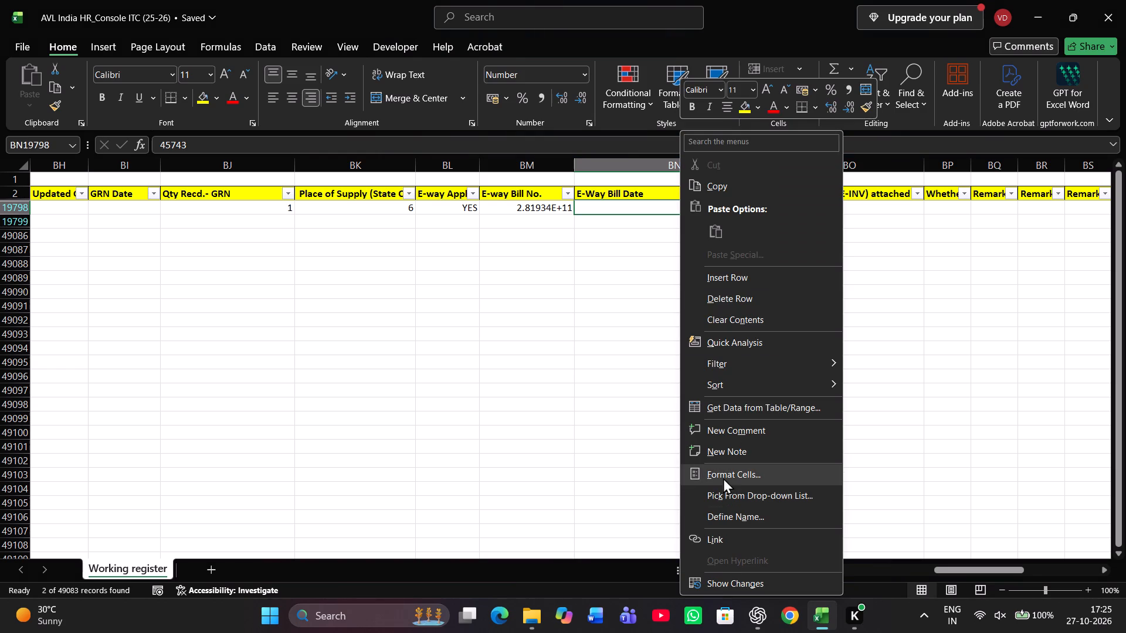
{"action": "left_click", "coordinate": [735, 476]}
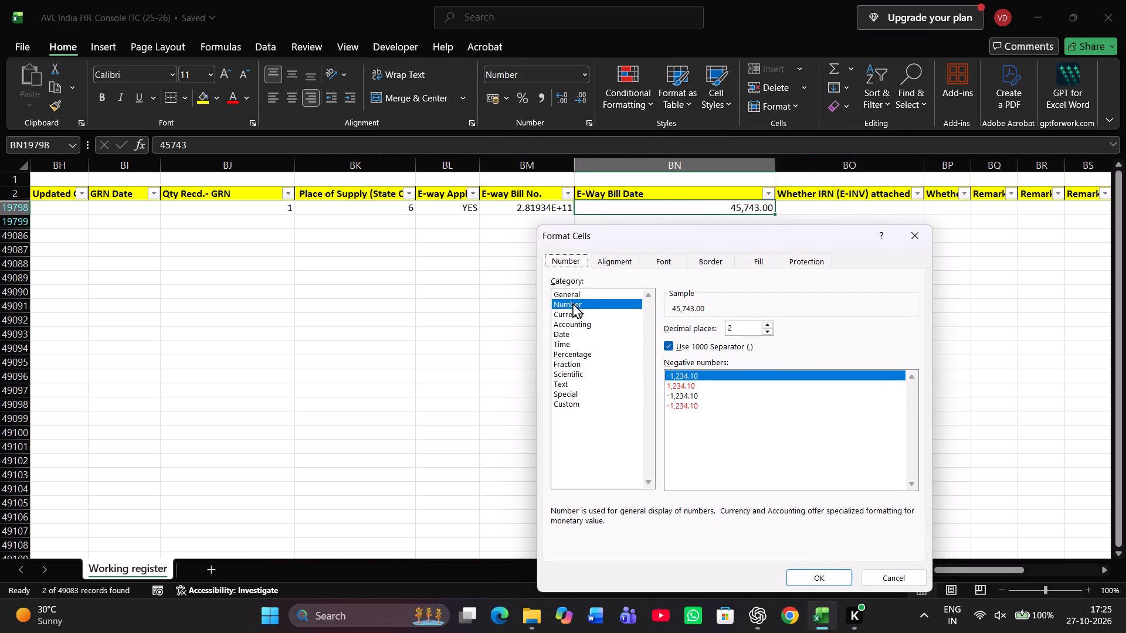
{"action": "left_click", "coordinate": [571, 292]}
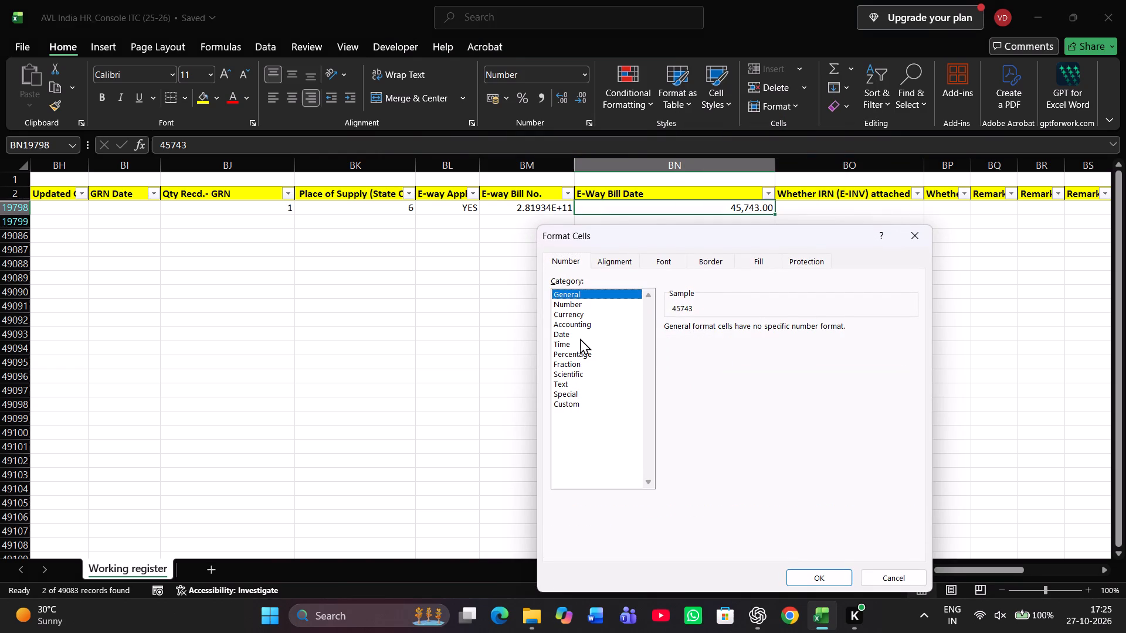
{"action": "left_click", "coordinate": [578, 332]}
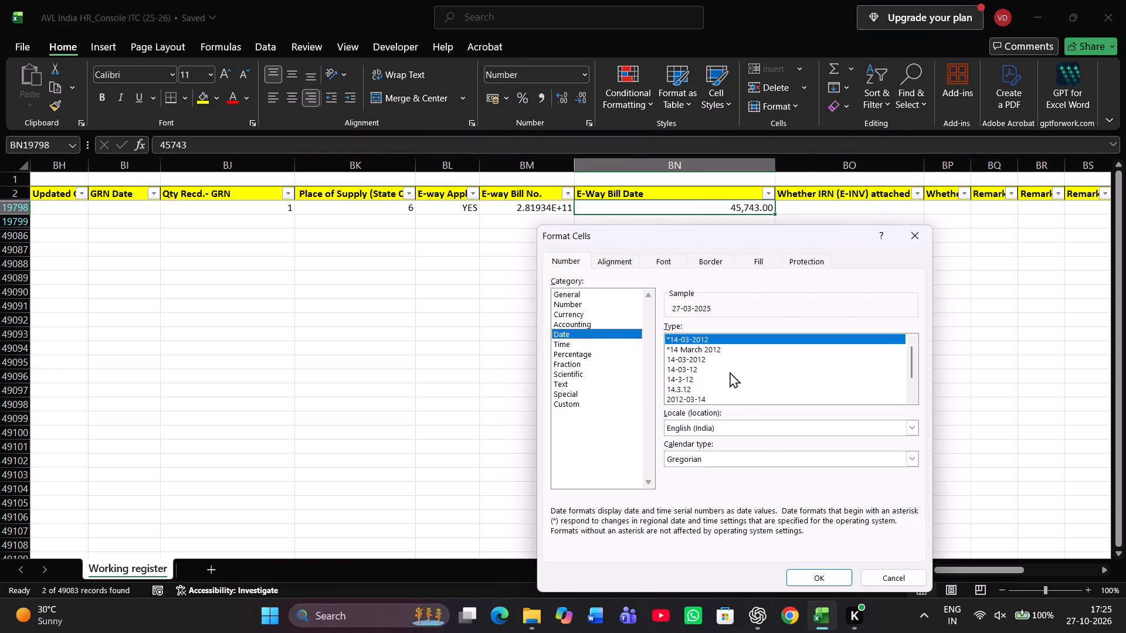
{"action": "left_click", "coordinate": [706, 358]}
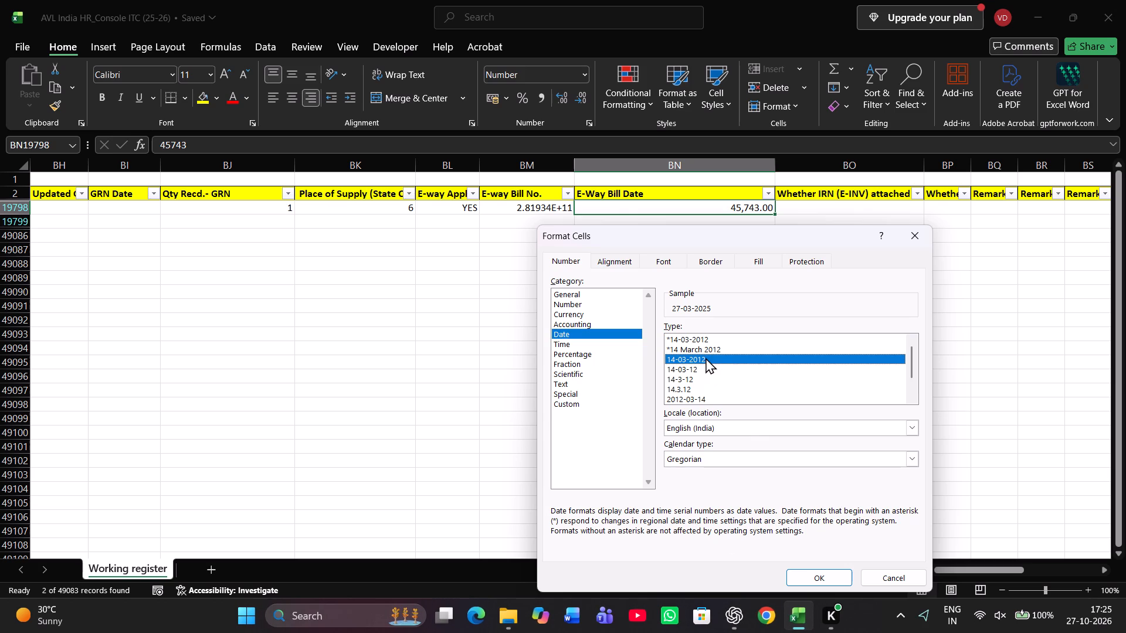
{"action": "left_click", "coordinate": [825, 579]}
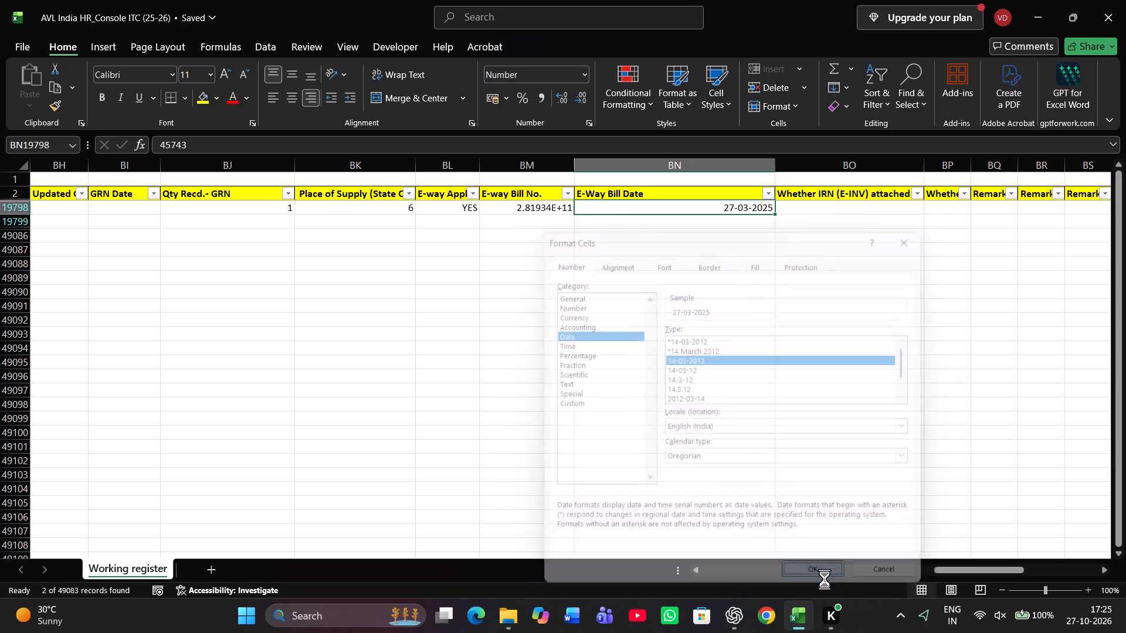
Enter YES for whether the IRN (E-INV) is attached with the invoice in row 19798.
{"action": "scroll", "coordinate": [735, 365], "scroll_direction": "left", "scroll_amount": 2}
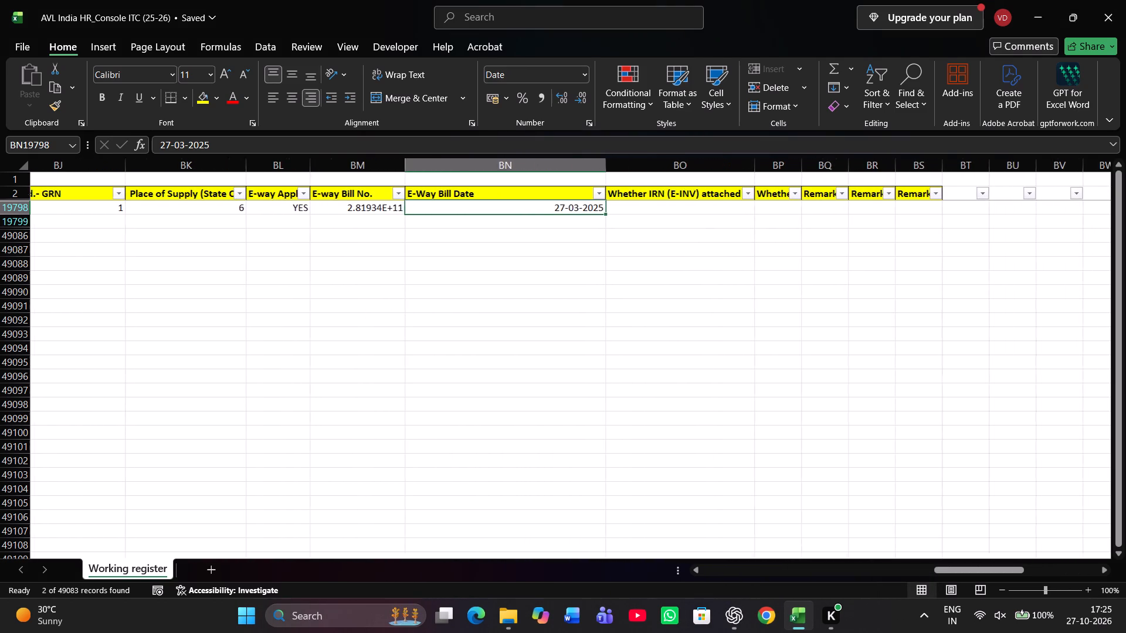
{"action": "scroll", "coordinate": [735, 365], "scroll_direction": "left", "scroll_amount": 1}
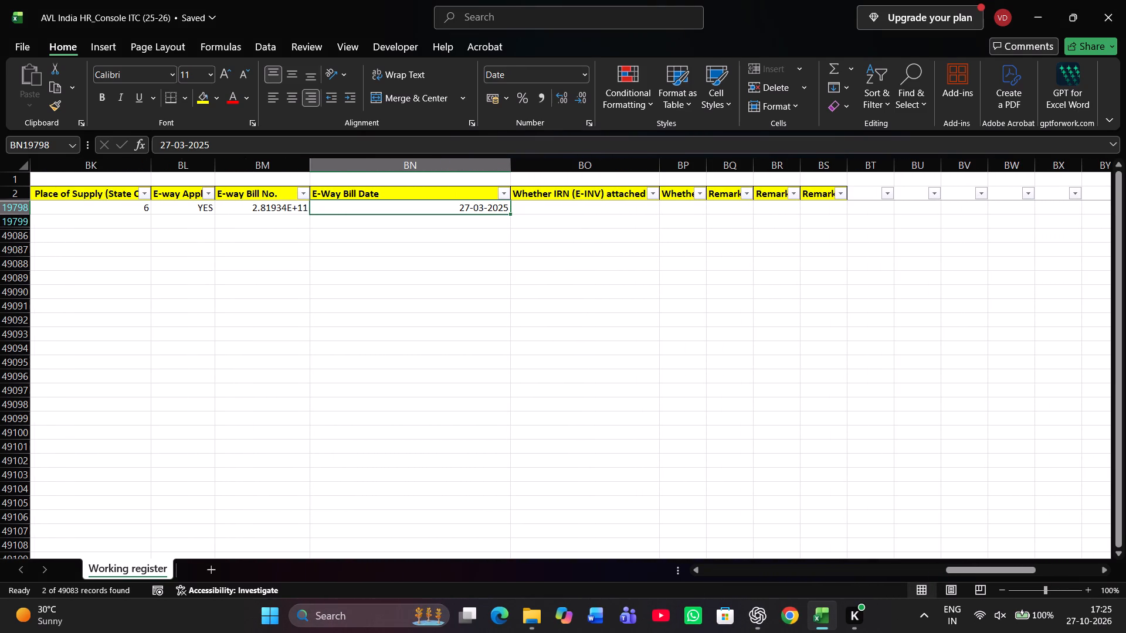
{"action": "left_click", "coordinate": [612, 202]}
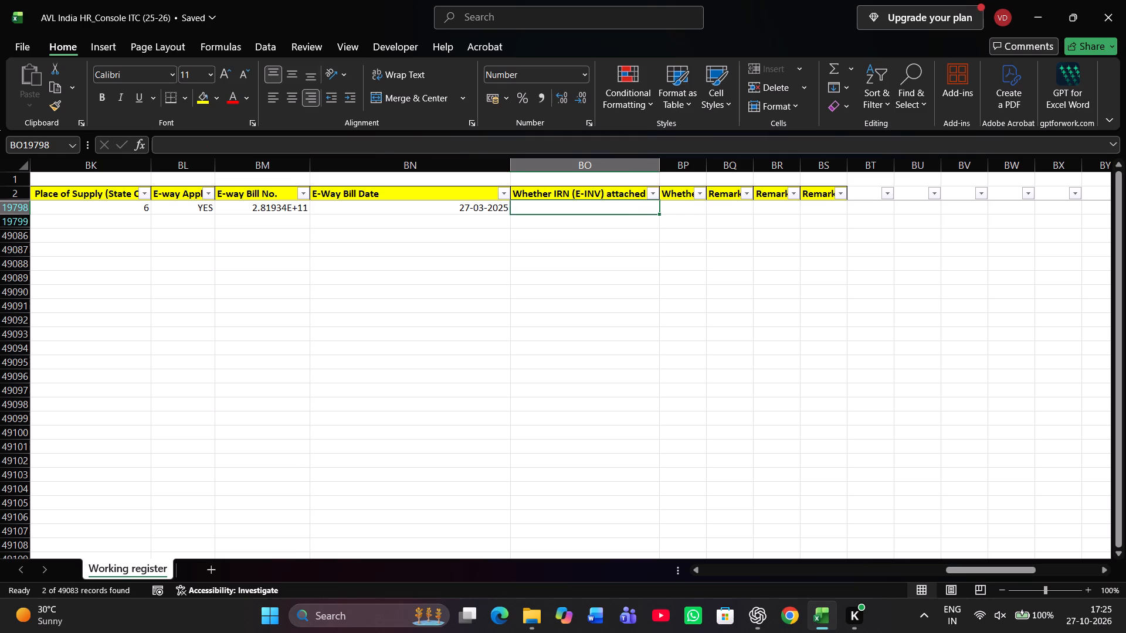
{"action": "left_click", "coordinate": [610, 193]}
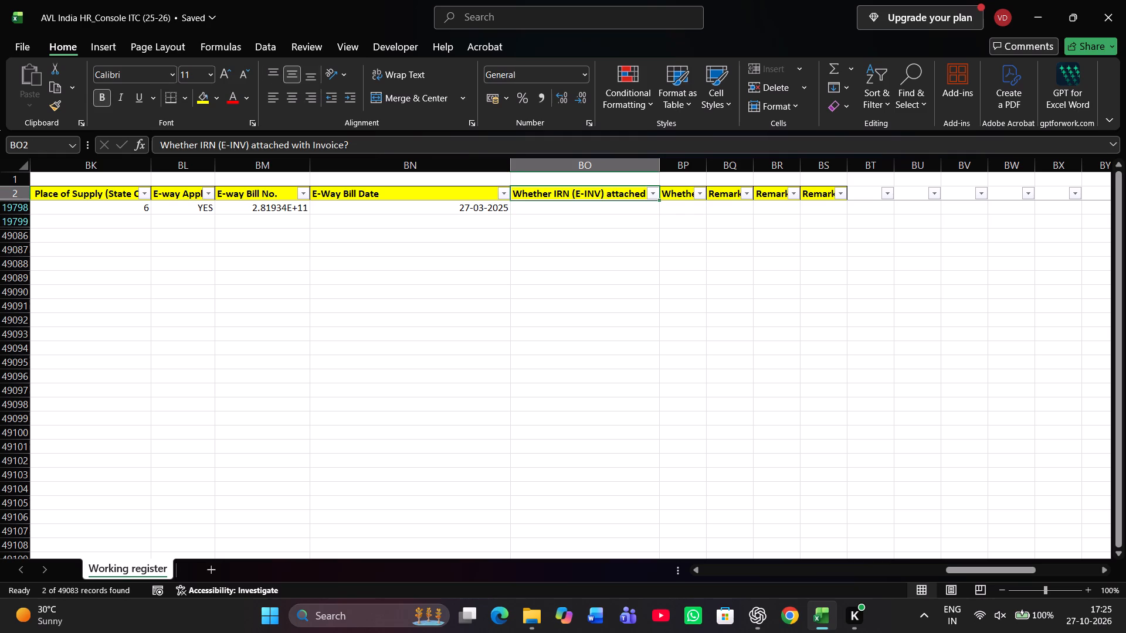
{"action": "left_click", "coordinate": [608, 208]}
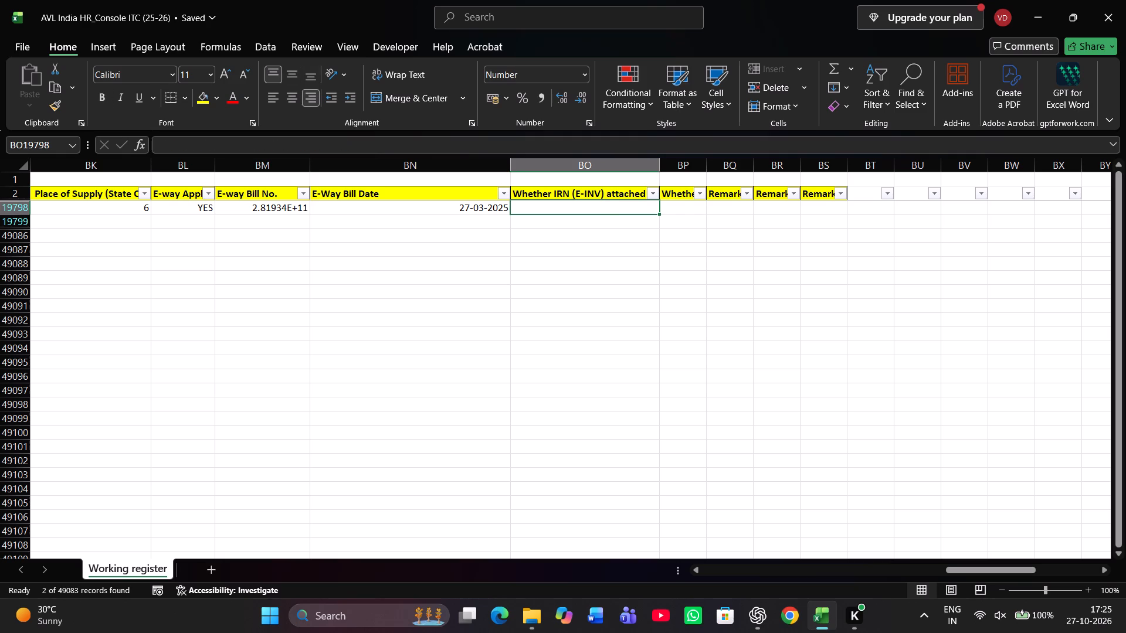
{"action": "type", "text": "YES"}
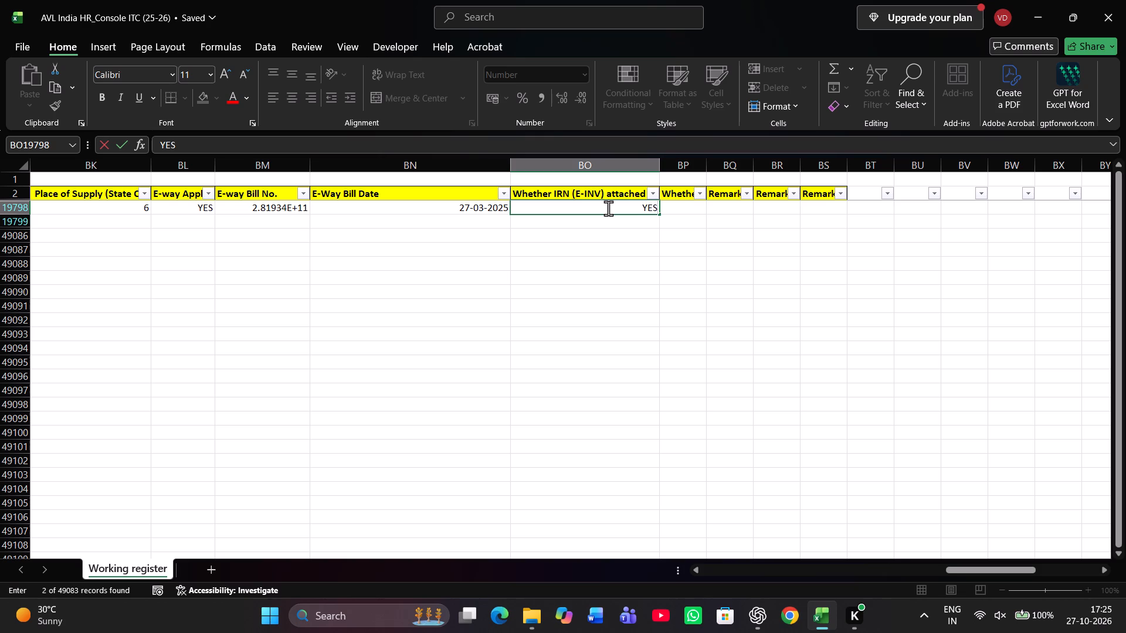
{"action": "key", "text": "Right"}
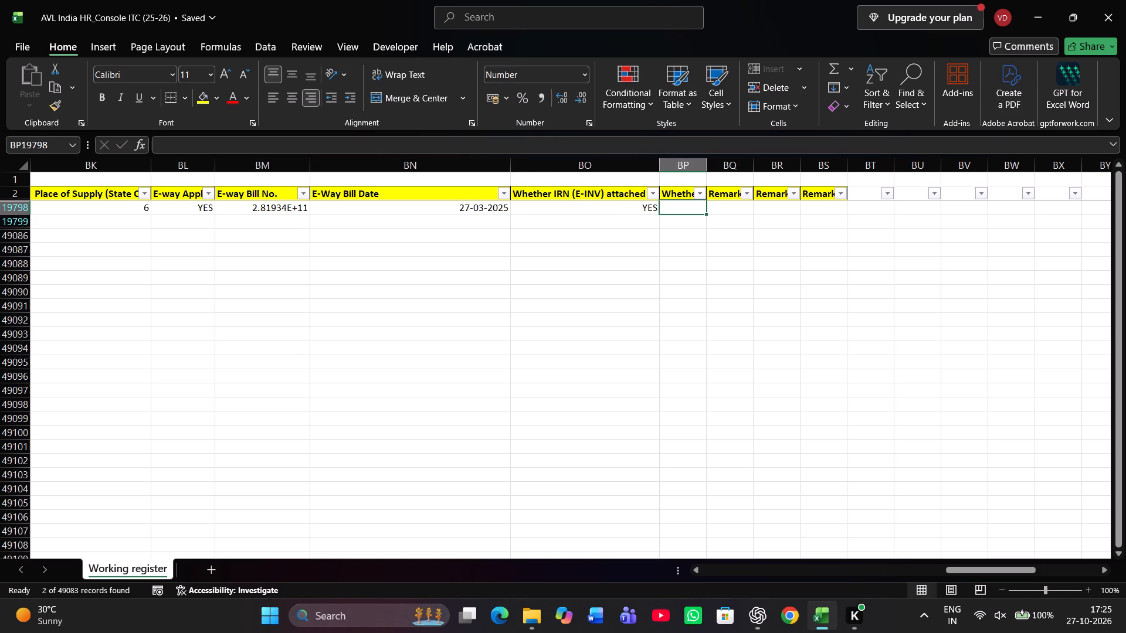
Enter YES under Whether Invoice to be Checked for row 19798.
{"action": "left_click", "coordinate": [670, 199]}
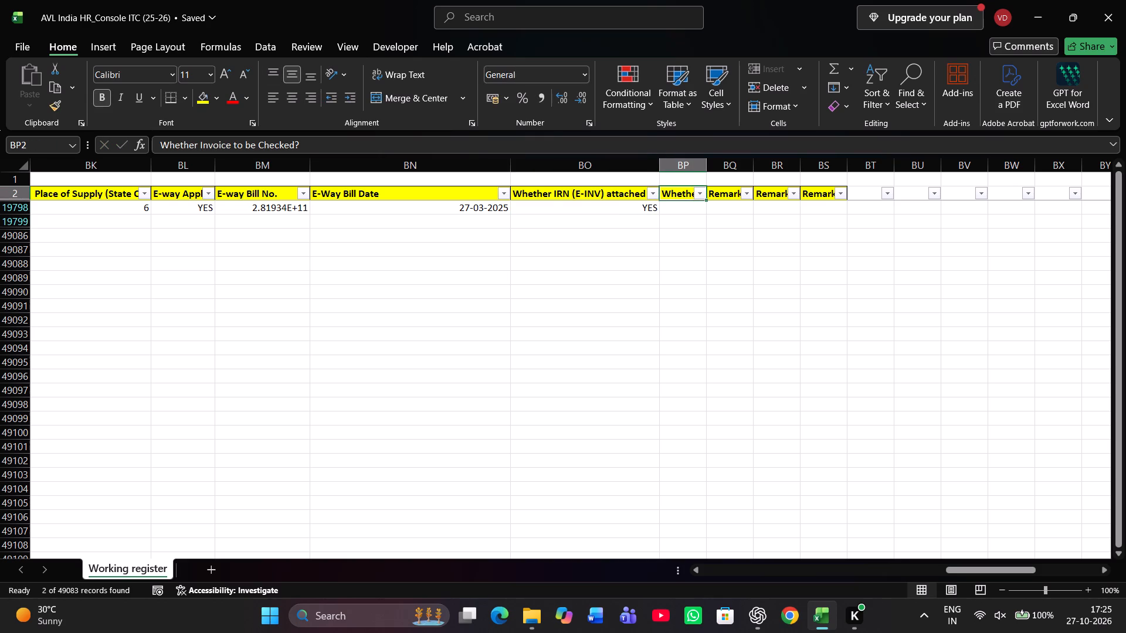
{"action": "left_click", "coordinate": [681, 208]}
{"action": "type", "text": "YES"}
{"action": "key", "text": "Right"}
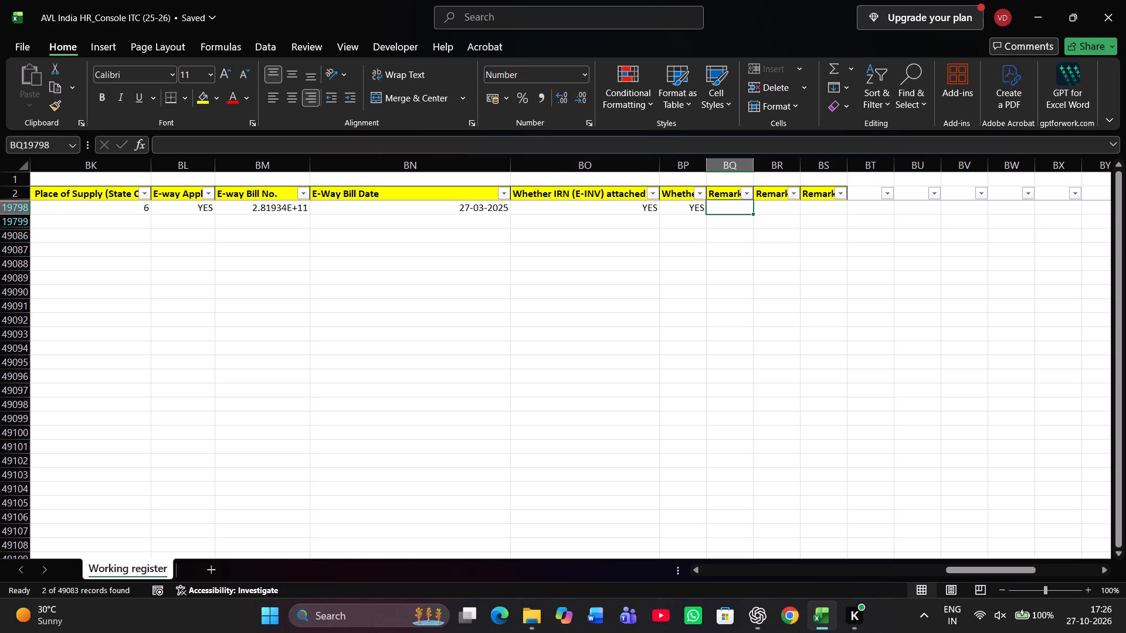
Review the two BLUE STAR LIMITED rows, 19798 and 19799, across the register's tax, ITC, file, GSTIN, vendor and invoice detail columns.
{"action": "scroll", "coordinate": [557, 336], "scroll_direction": "right", "scroll_amount": 3}
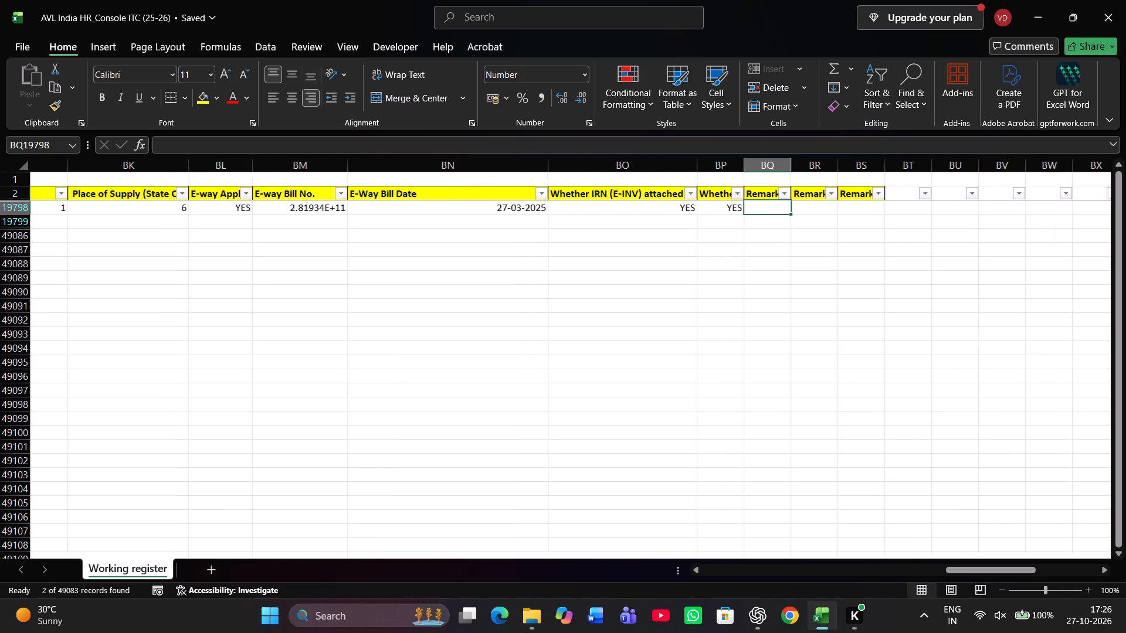
{"action": "scroll", "coordinate": [557, 336], "scroll_direction": "right", "scroll_amount": 14}
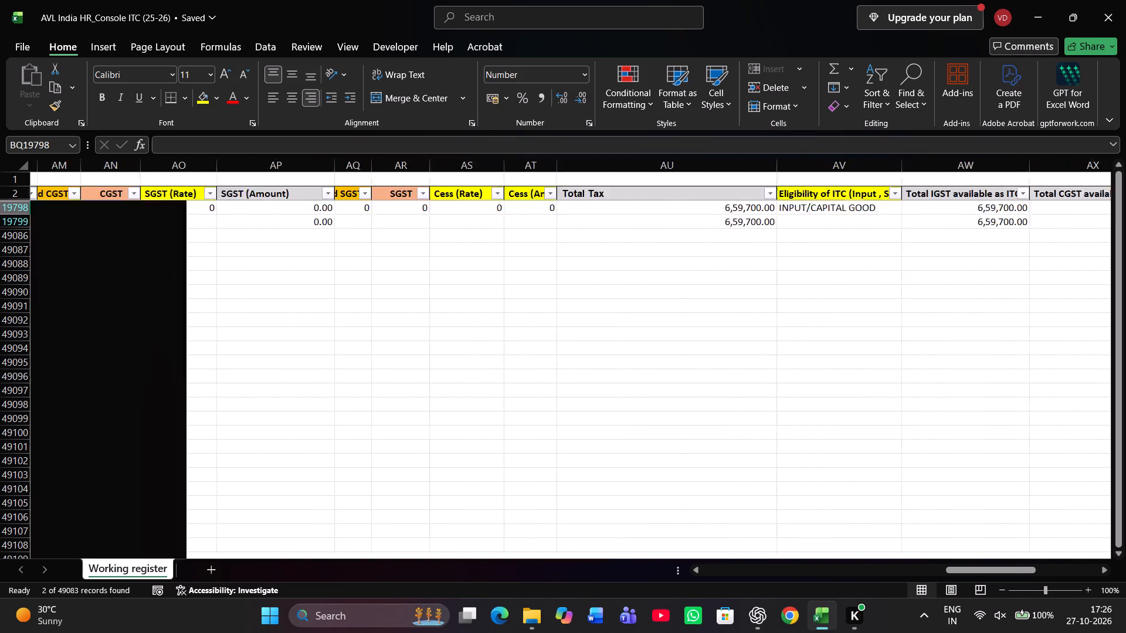
{"action": "scroll", "coordinate": [557, 336], "scroll_direction": "right", "scroll_amount": 5}
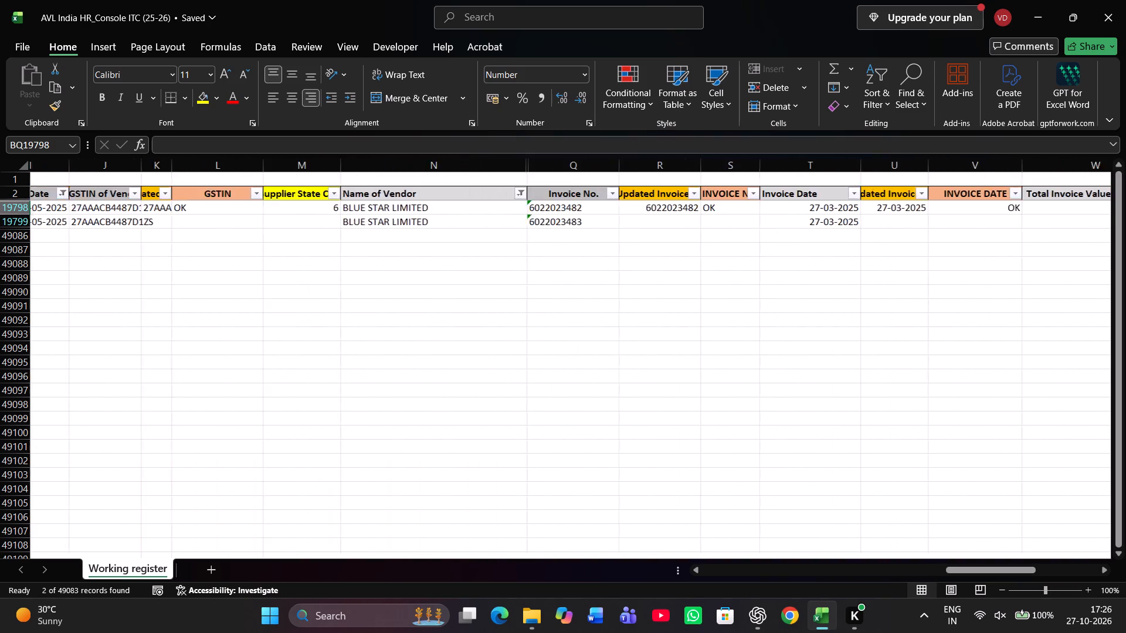
{"action": "scroll", "coordinate": [557, 336], "scroll_direction": "right", "scroll_amount": 3}
{"action": "scroll", "coordinate": [557, 336], "scroll_direction": "left", "scroll_amount": 1}
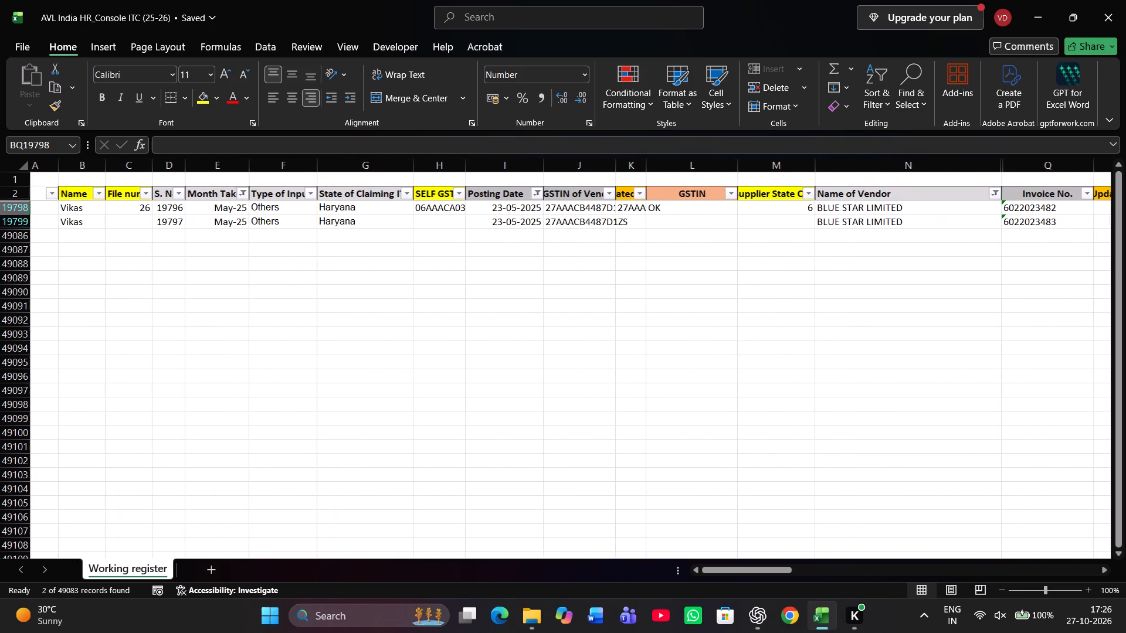
{"action": "scroll", "coordinate": [557, 336], "scroll_direction": "left", "scroll_amount": 1}
{"action": "scroll", "coordinate": [557, 336], "scroll_direction": "right", "scroll_amount": 1}
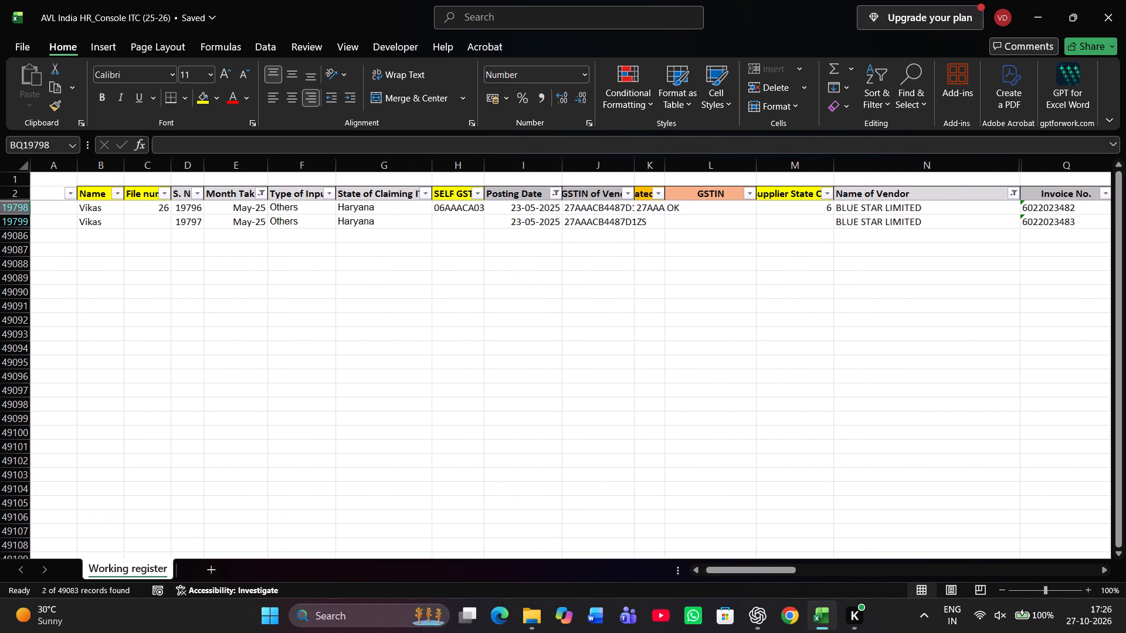
{"action": "scroll", "coordinate": [557, 336], "scroll_direction": "left", "scroll_amount": 1}
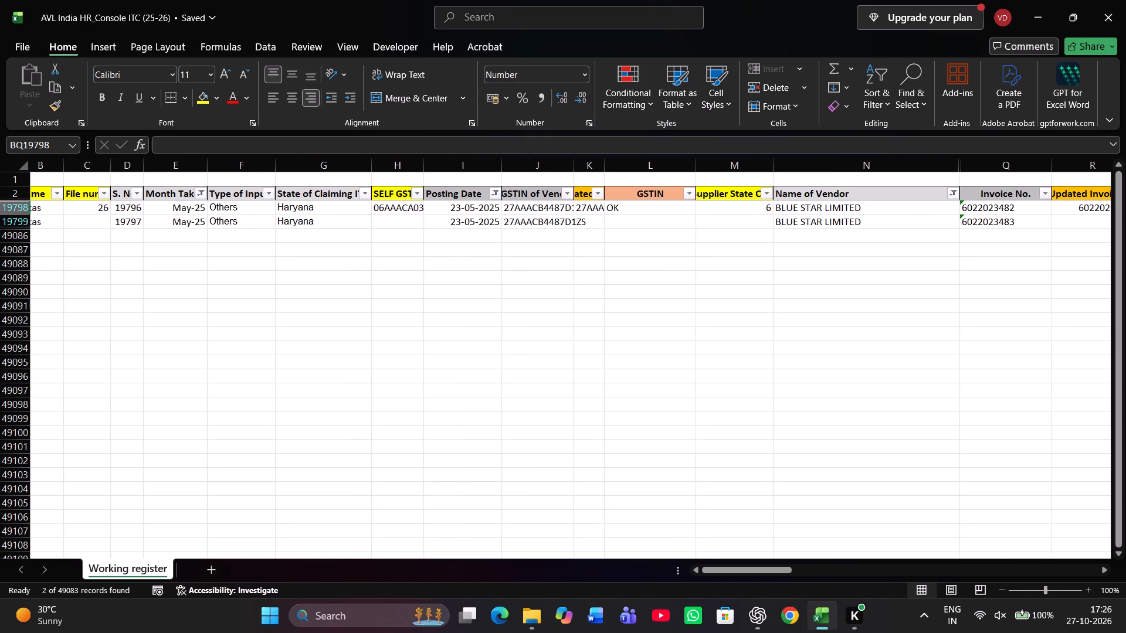
{"action": "scroll", "coordinate": [557, 336], "scroll_direction": "left", "scroll_amount": 2}
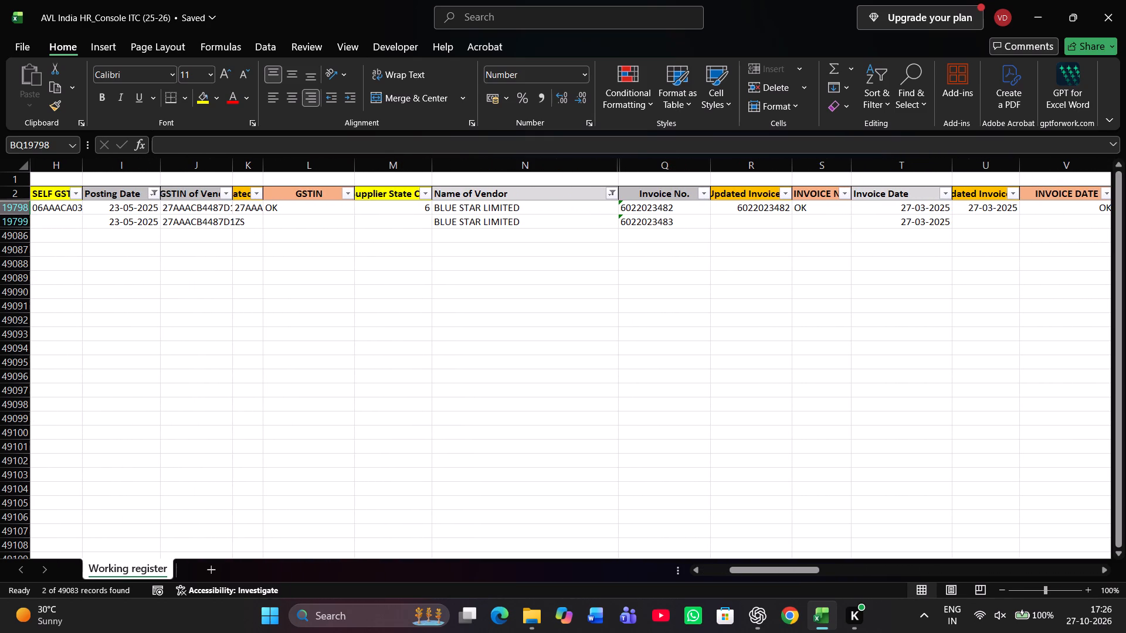
{"action": "scroll", "coordinate": [557, 336], "scroll_direction": "right", "scroll_amount": 4}
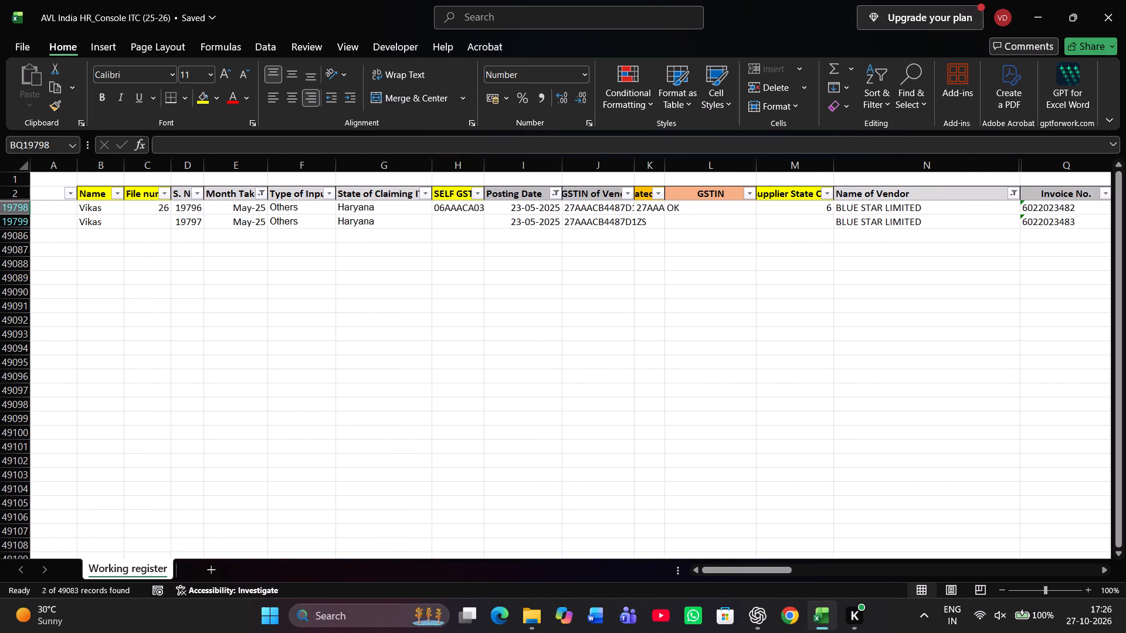
{"action": "scroll", "coordinate": [557, 336], "scroll_direction": "left", "scroll_amount": 1}
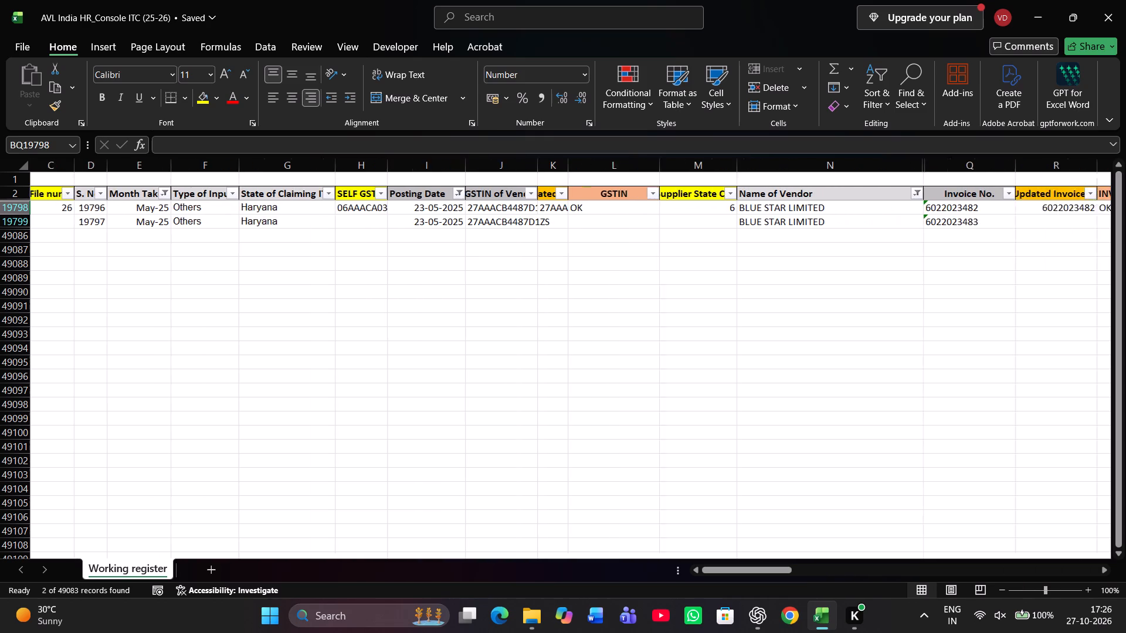
{"action": "scroll", "coordinate": [557, 336], "scroll_direction": "left", "scroll_amount": 3}
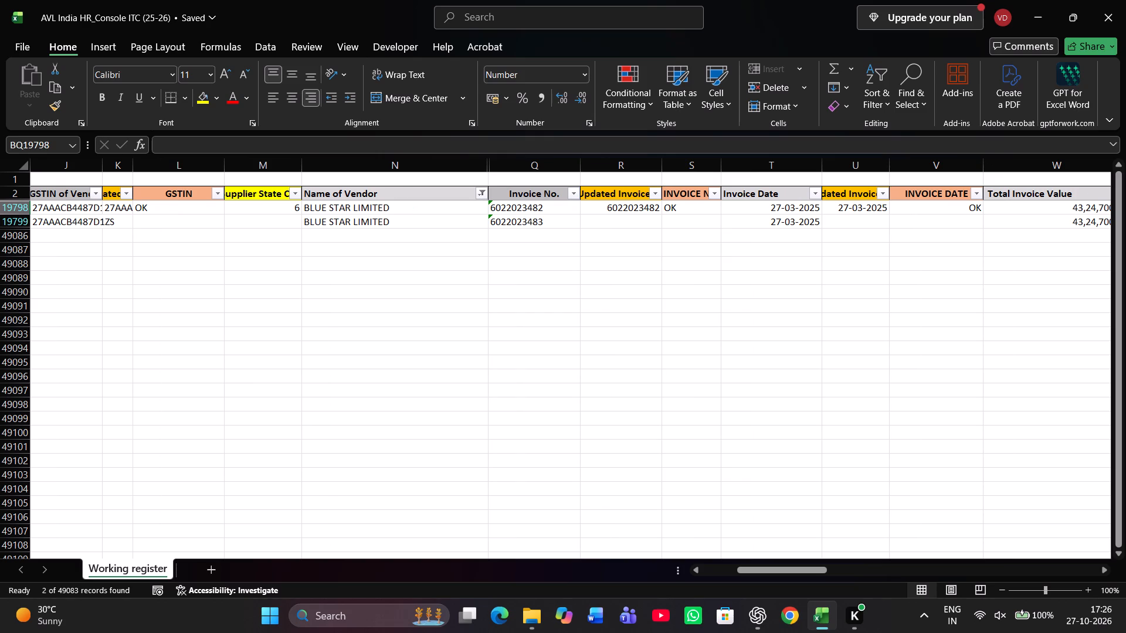
{"action": "scroll", "coordinate": [557, 336], "scroll_direction": "left", "scroll_amount": 1}
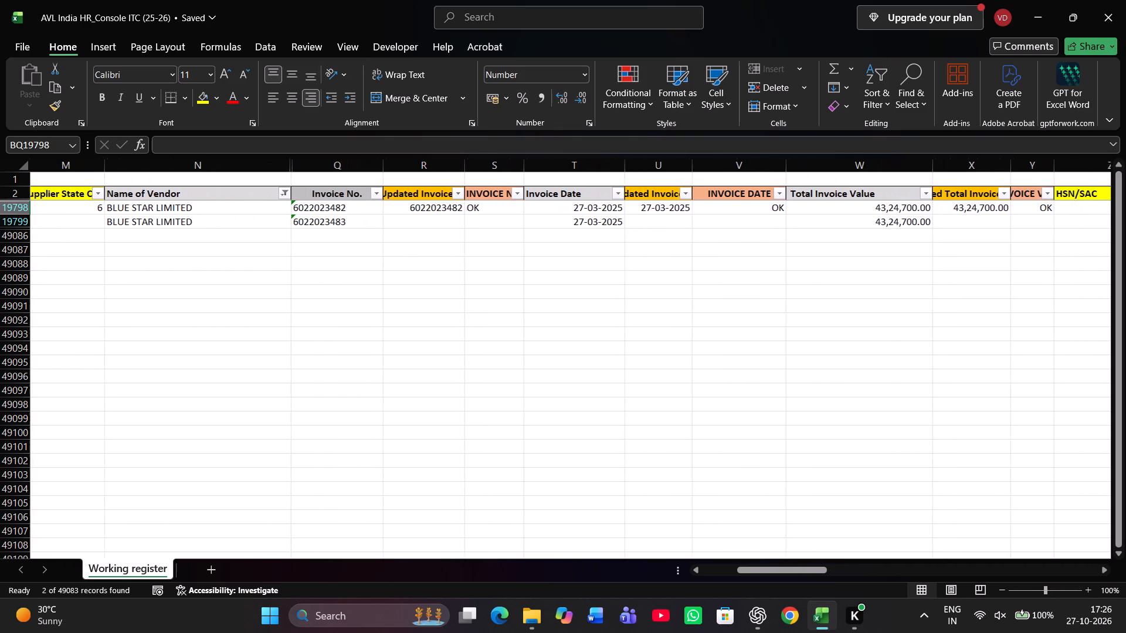
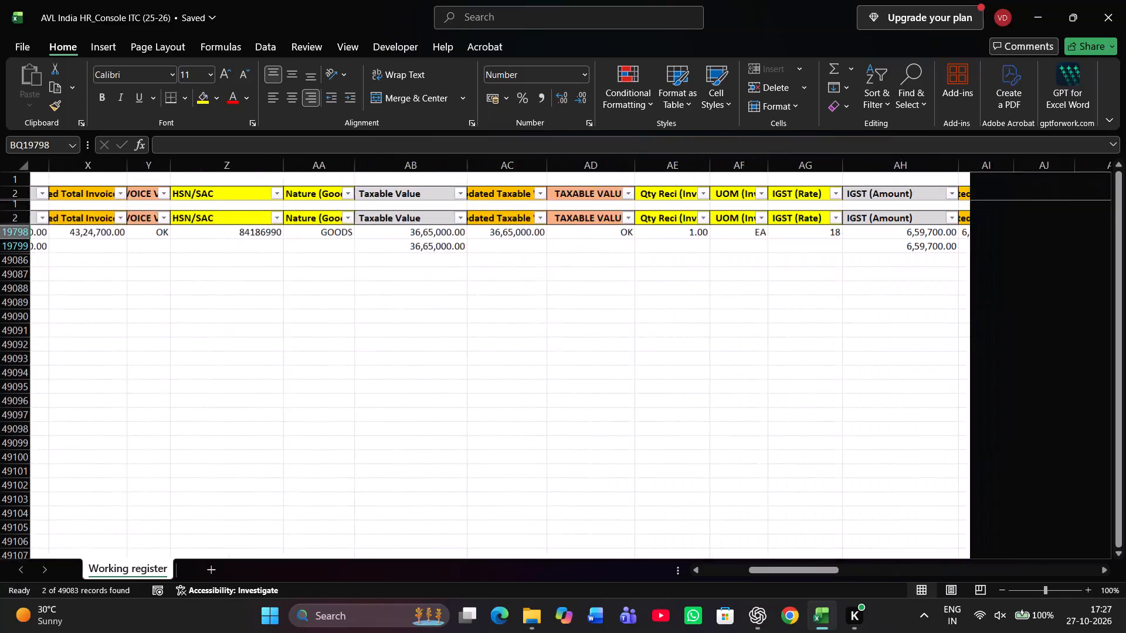
Review rows 19798 and 19799 across the taxable value, GST, ITC eligibility, MIRO, goods description, GRN, place of supply and e-way columns.
{"action": "scroll", "coordinate": [375, 225], "scroll_direction": "right", "scroll_amount": 1}
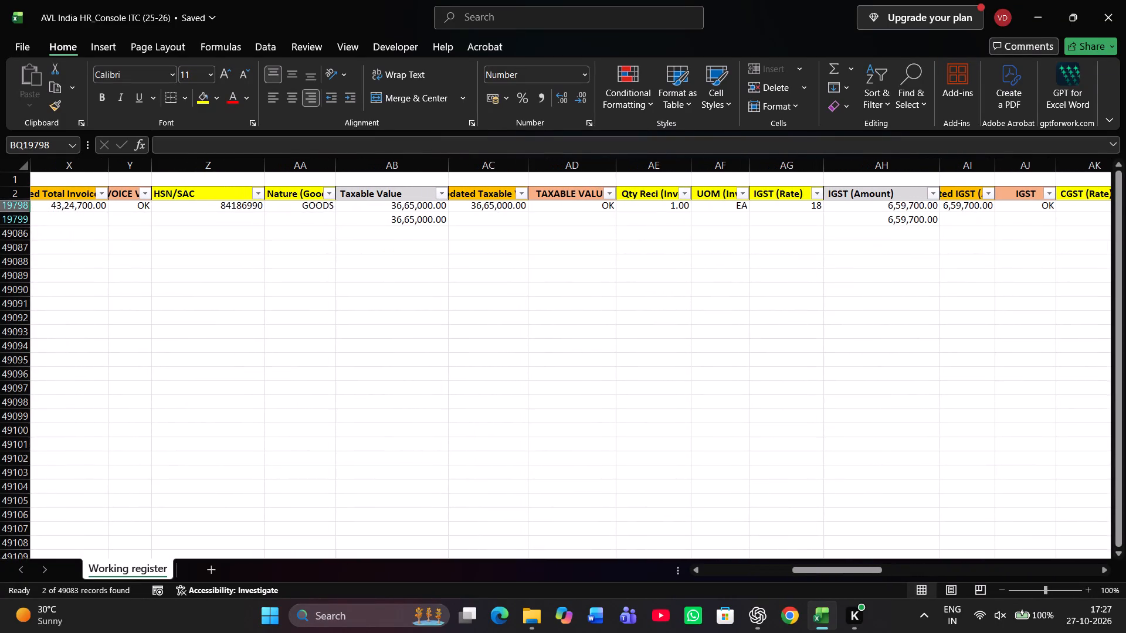
{"action": "scroll", "coordinate": [457, 316], "scroll_direction": "left", "scroll_amount": 3}
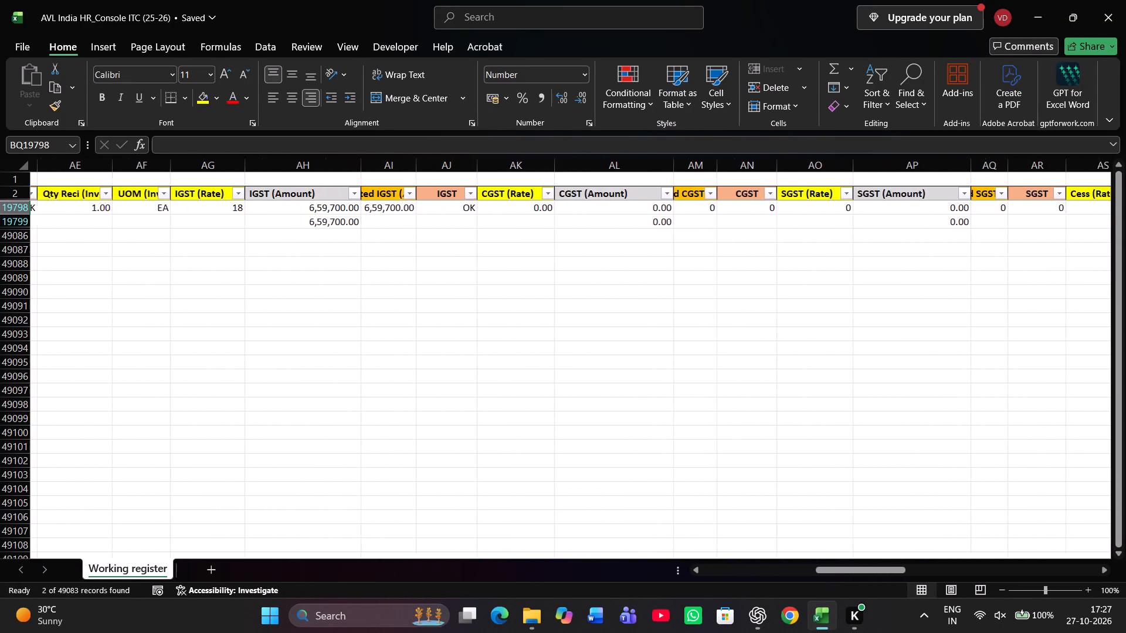
{"action": "scroll", "coordinate": [483, 312], "scroll_direction": "left", "scroll_amount": 2}
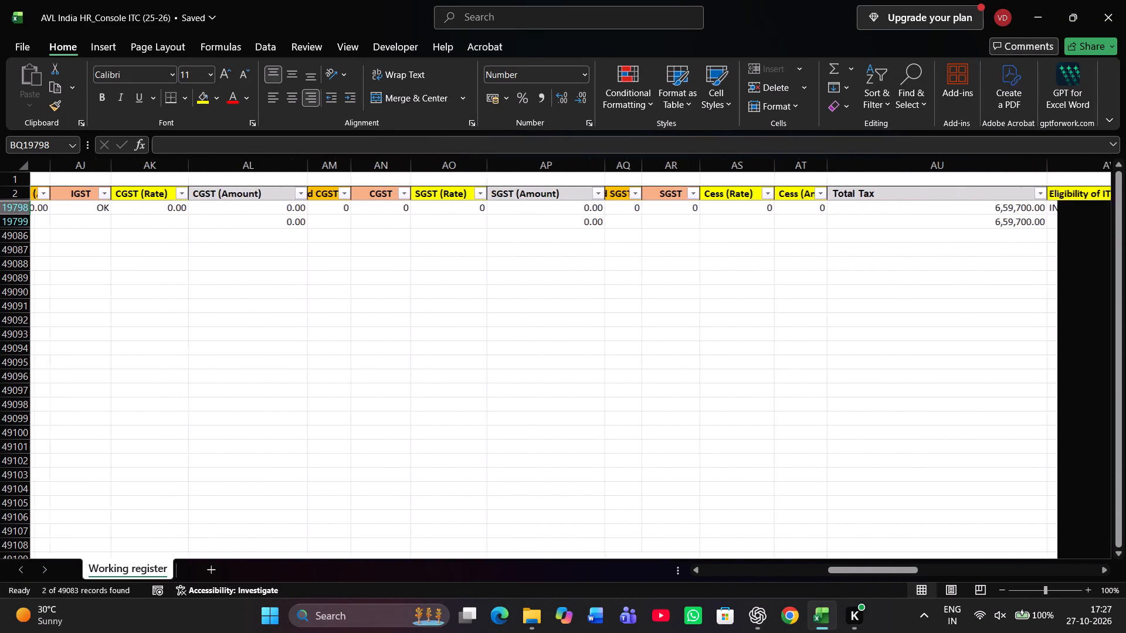
{"action": "scroll", "coordinate": [483, 312], "scroll_direction": "left", "scroll_amount": 3}
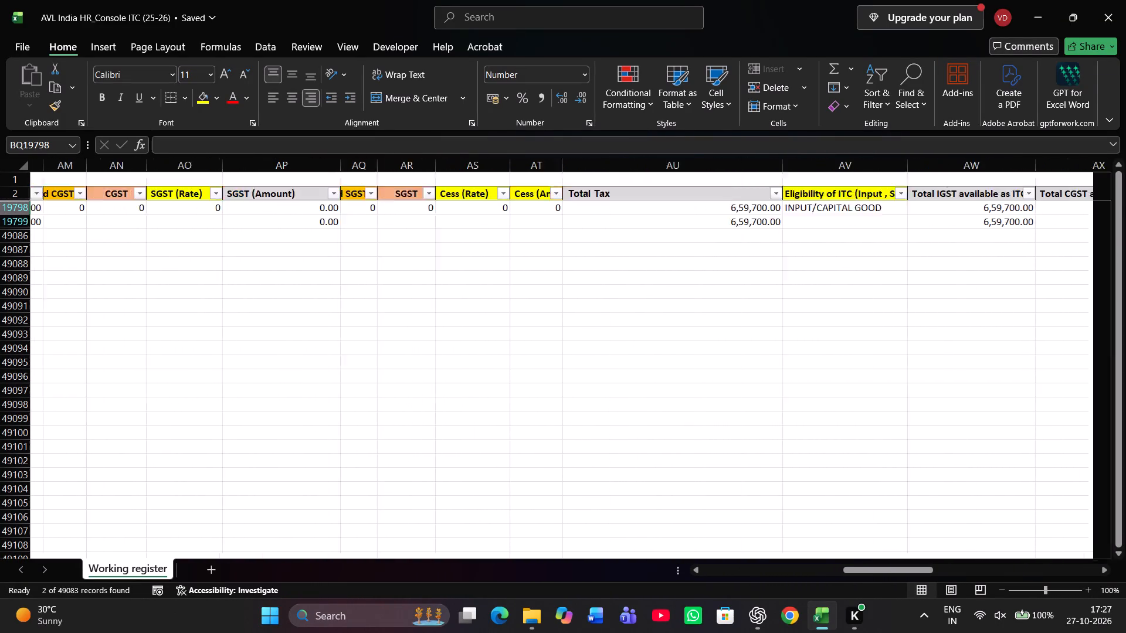
{"action": "scroll", "coordinate": [483, 312], "scroll_direction": "left", "scroll_amount": 4}
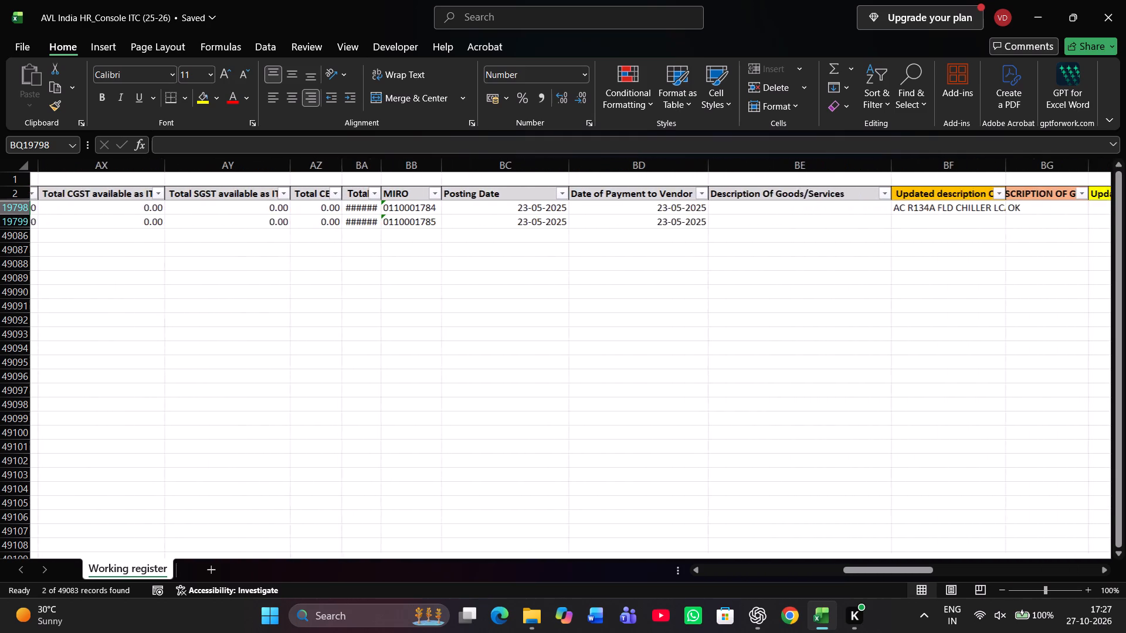
{"action": "scroll", "coordinate": [483, 312], "scroll_direction": "left", "scroll_amount": 3}
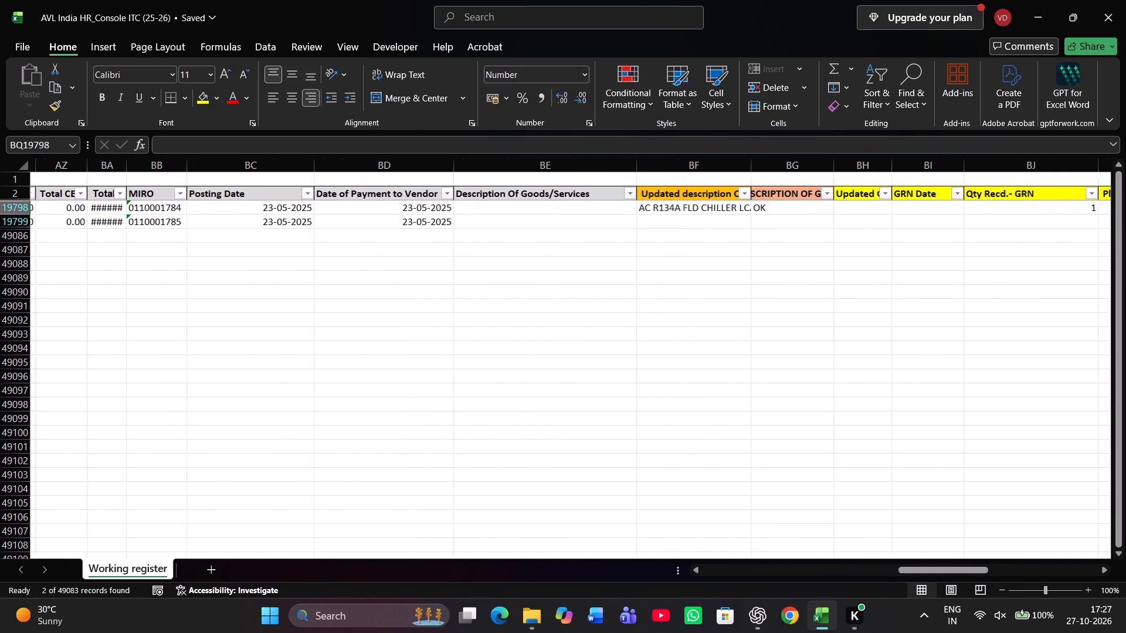
{"action": "scroll", "coordinate": [483, 312], "scroll_direction": "left", "scroll_amount": 1}
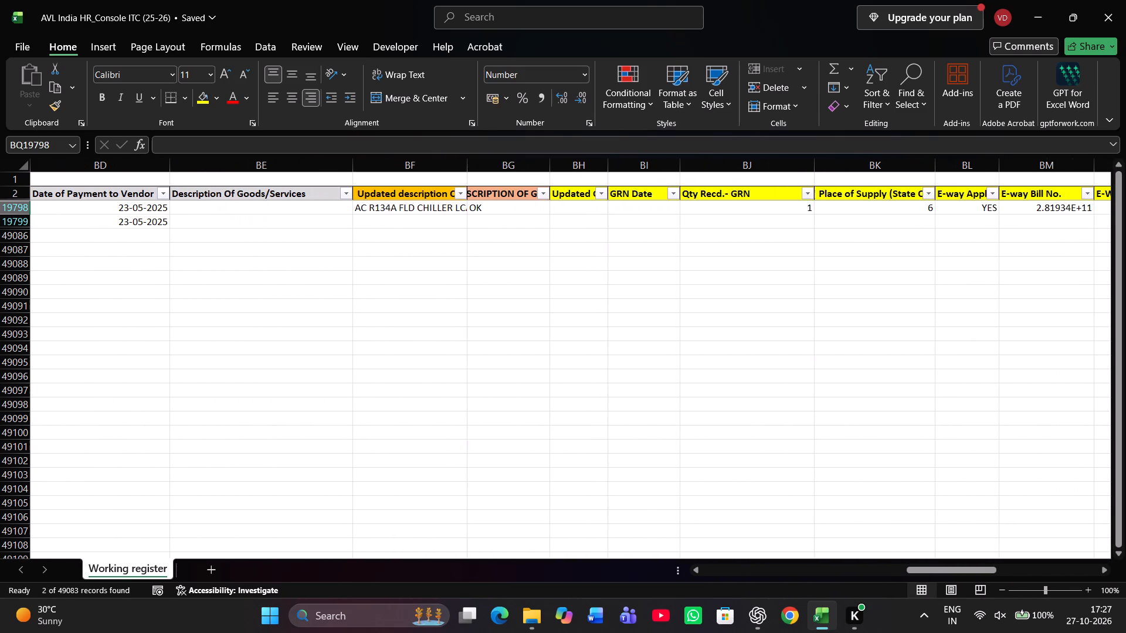
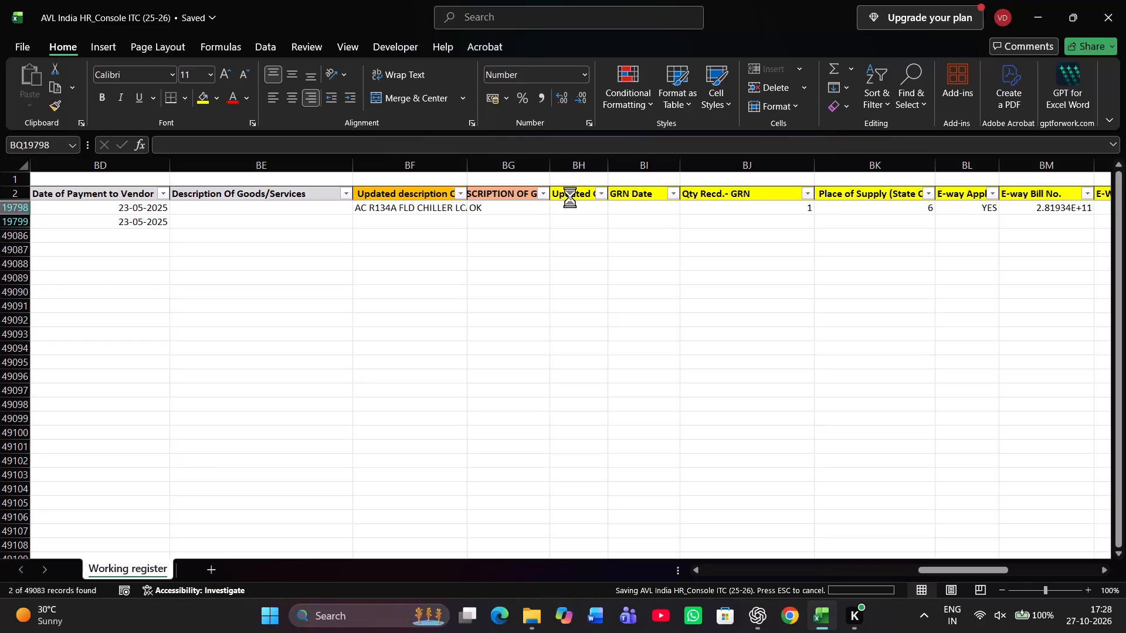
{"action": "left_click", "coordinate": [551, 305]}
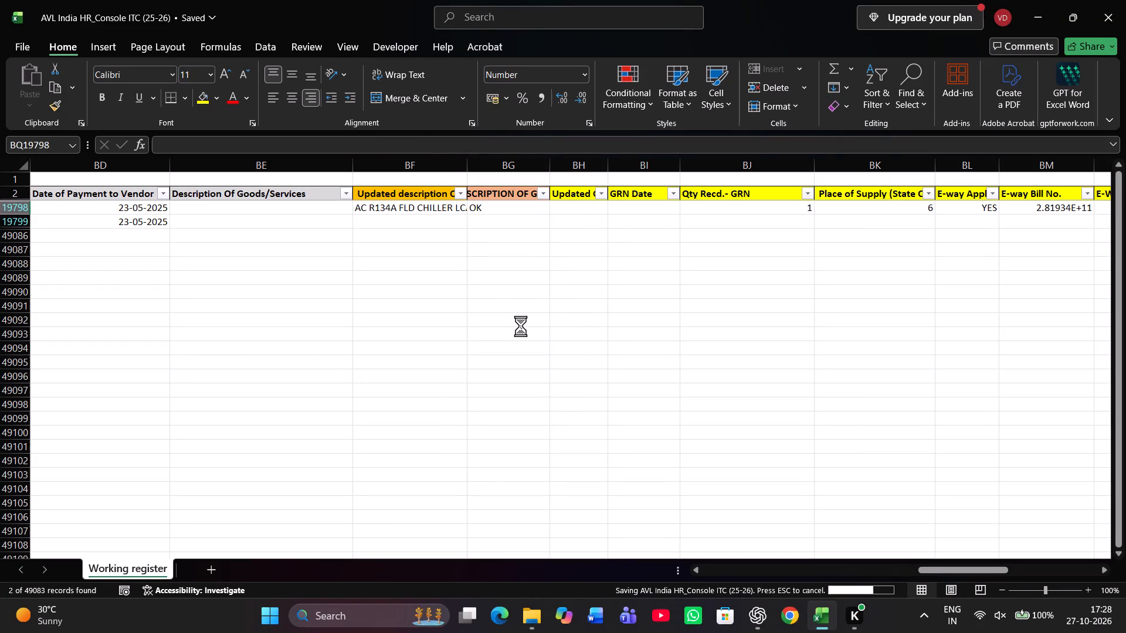
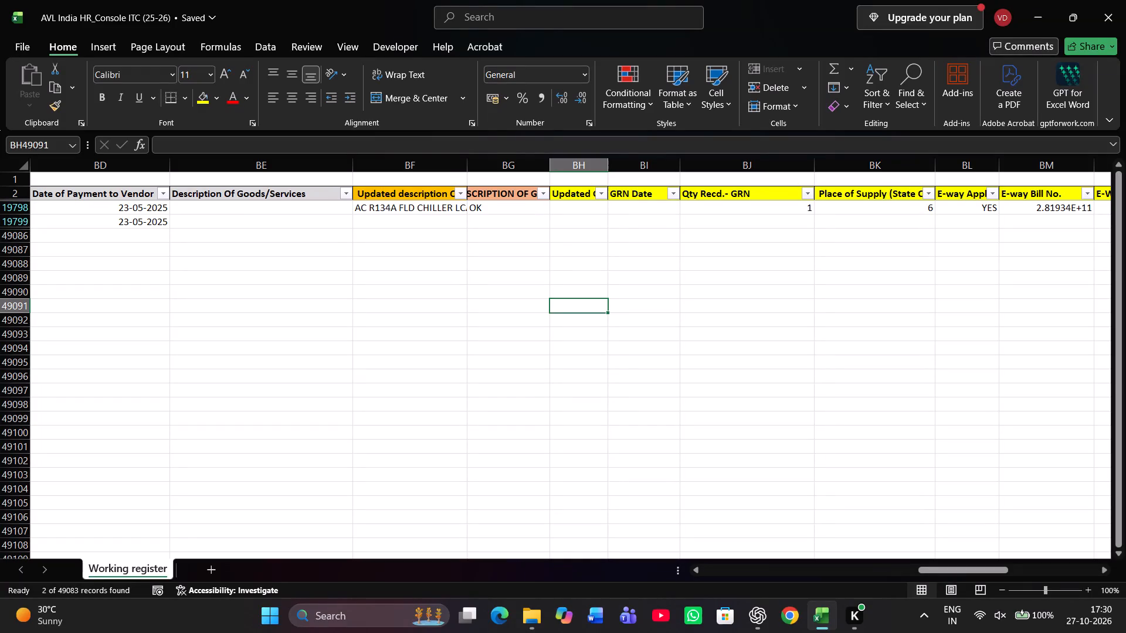
Save the AVL India HR_Console ITC (25-26) workbook.
{"action": "key", "text": "ctrl+s"}
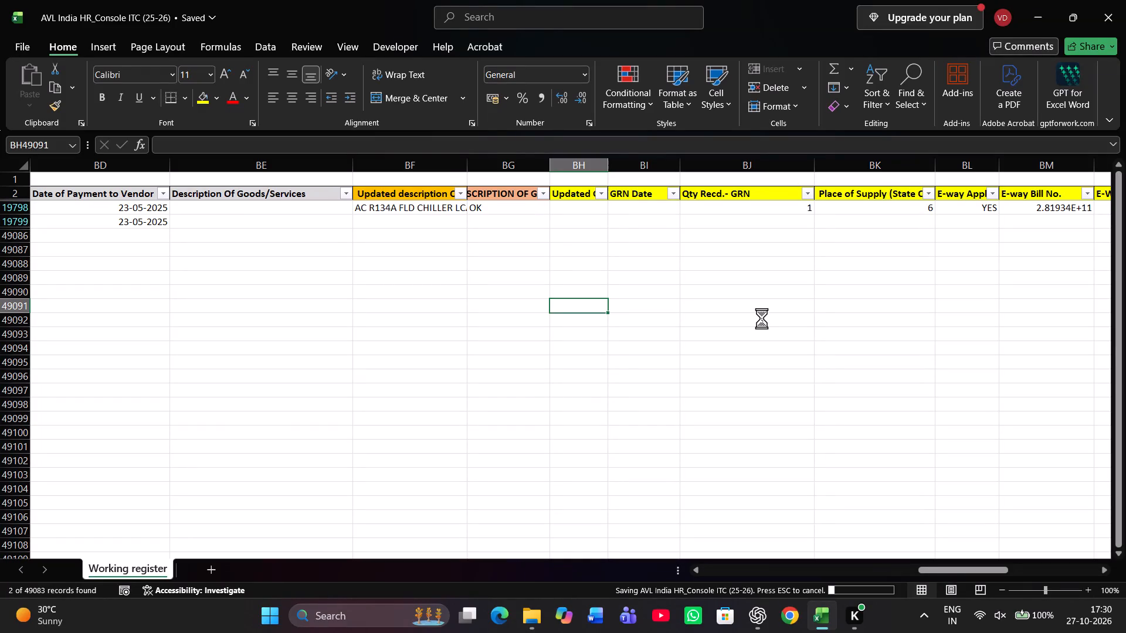
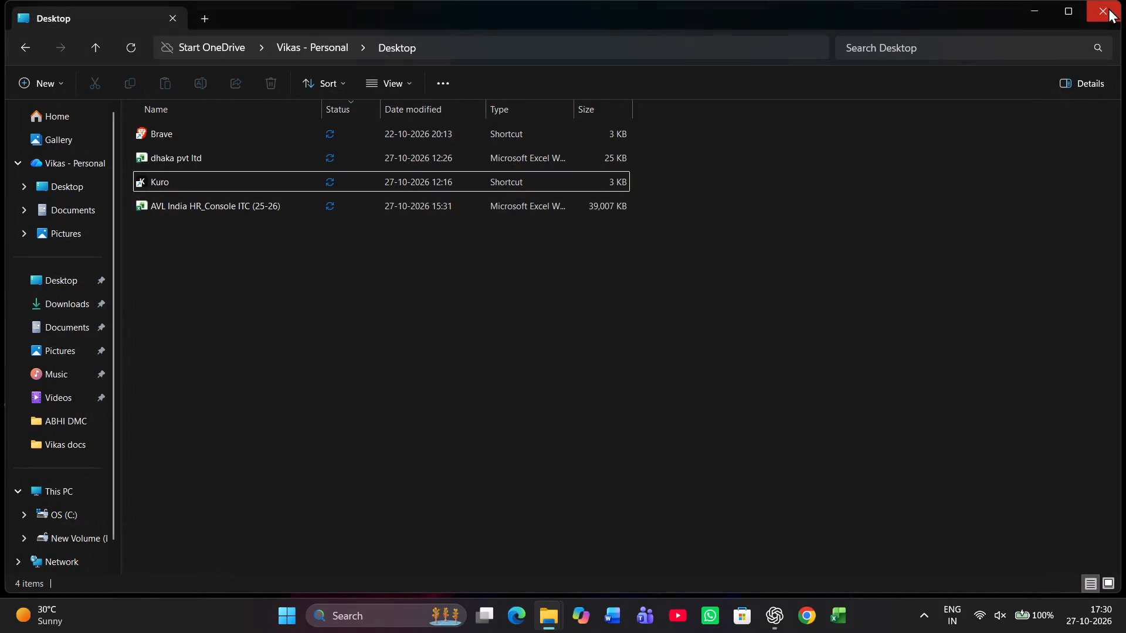
Close the File Explorer window showing the Desktop folder.
{"action": "left_click", "coordinate": [1108, 8]}
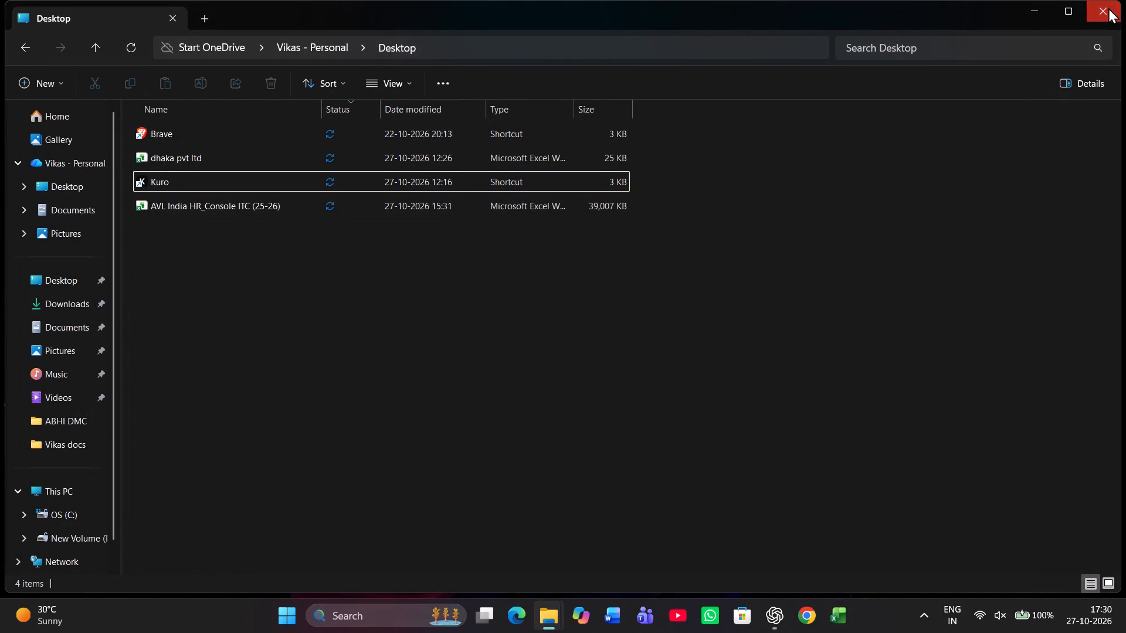
{"action": "left_click", "coordinate": [1108, 8]}
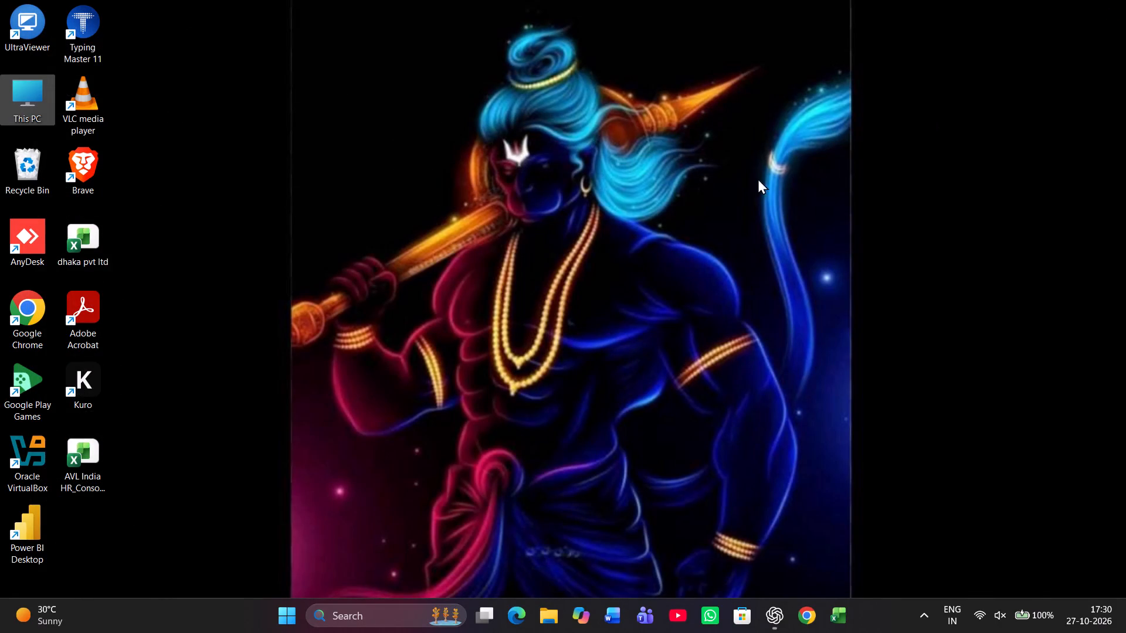